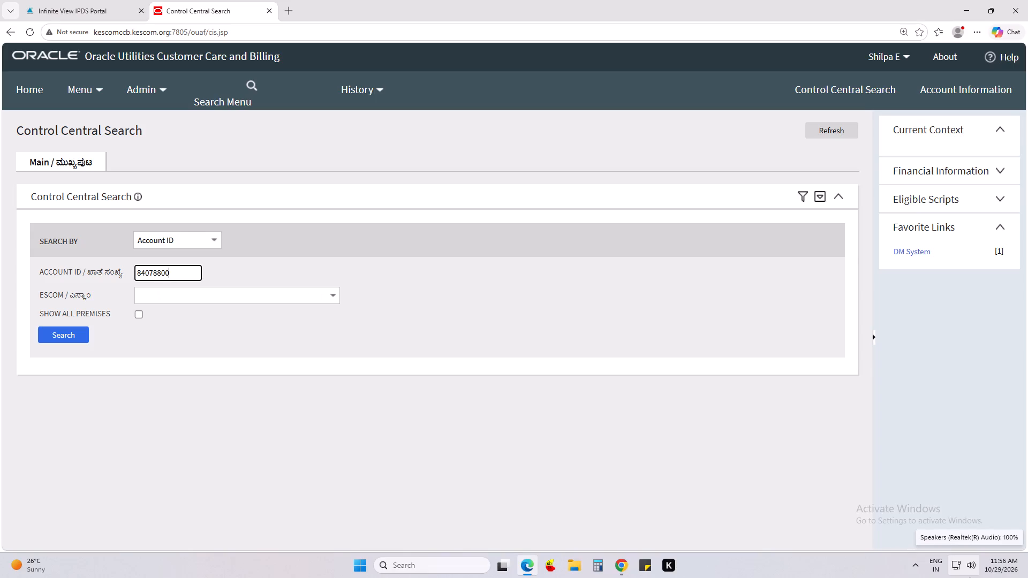
Complete the account ID and search for the customer account.
text(50)
key(Return)
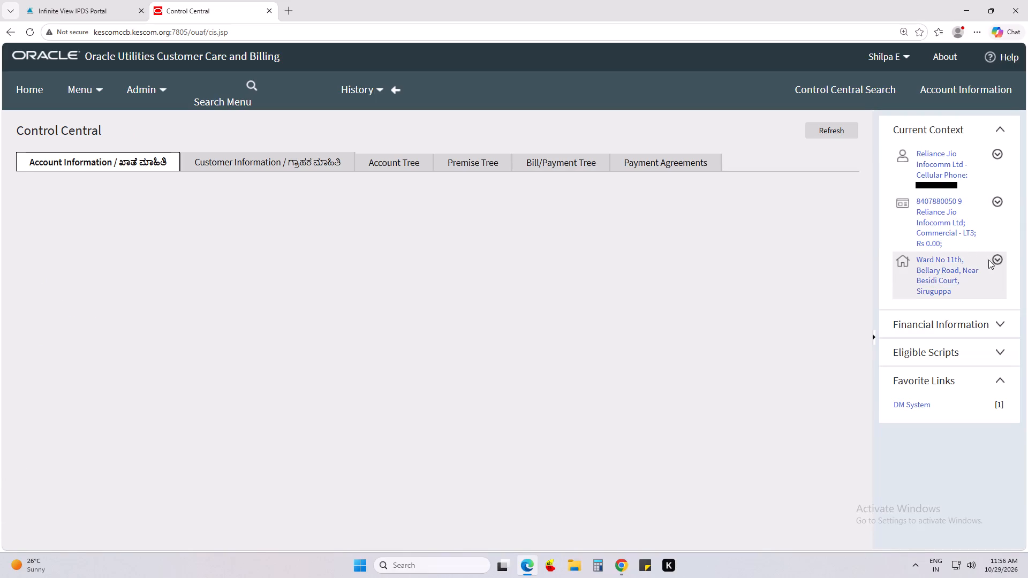
Search the cases of the account's premise and open the Normal to Smart Meter Prepaid/Postpaid Conversion case.
click(997, 263)
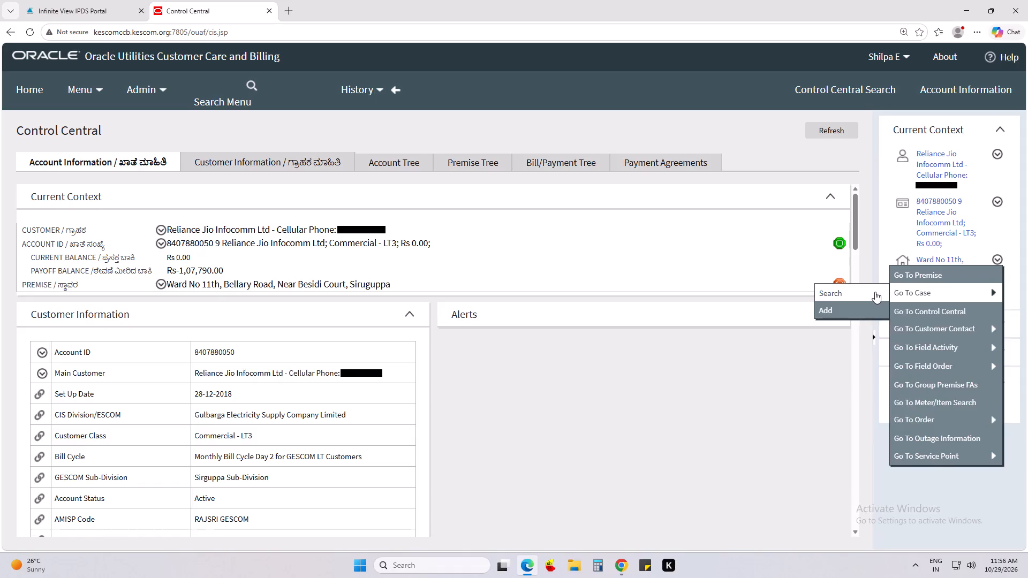
click(875, 292)
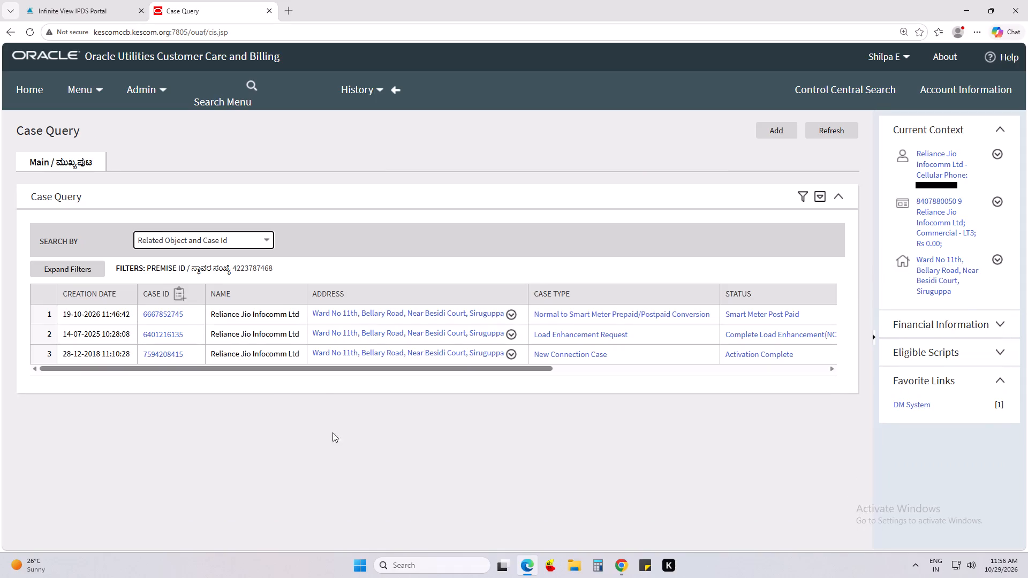
click(158, 312)
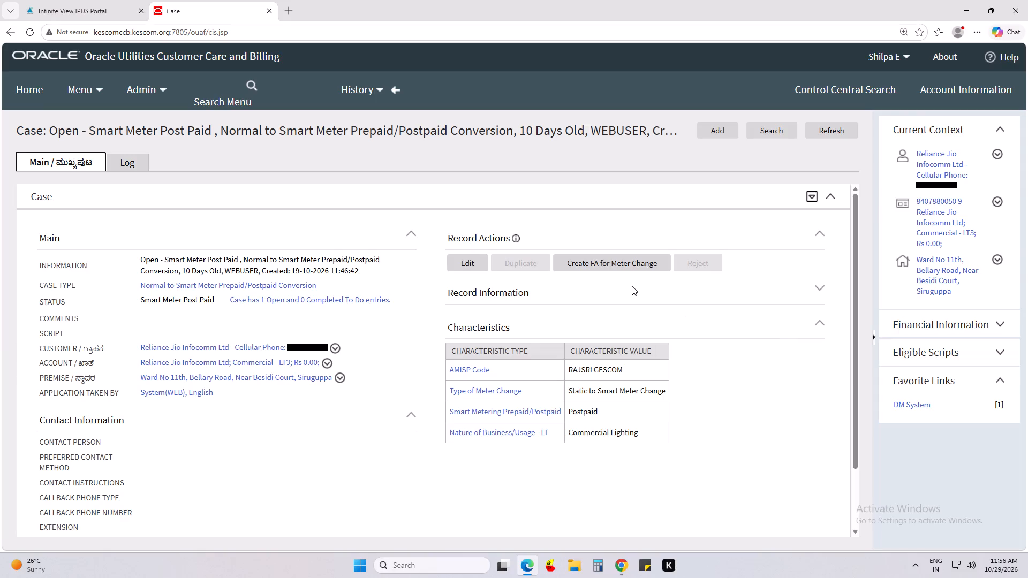
Create the FA for Meter Change with inspection time for energisation 11:56AM and date of energisation 29-10-2026.
click(633, 268)
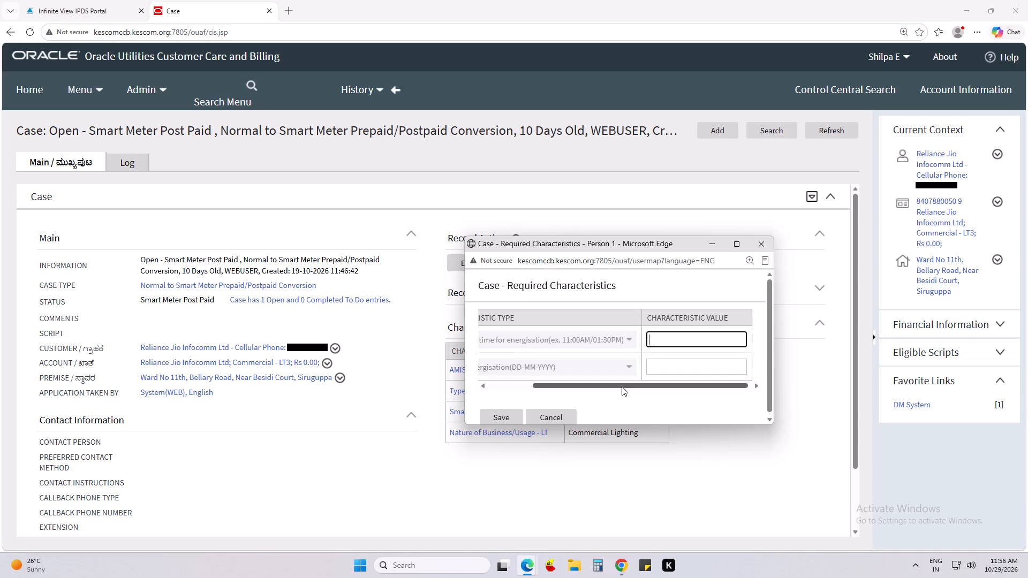
text(11)
key(shift+colon)
text(56)
text(AM)
key(Tab)
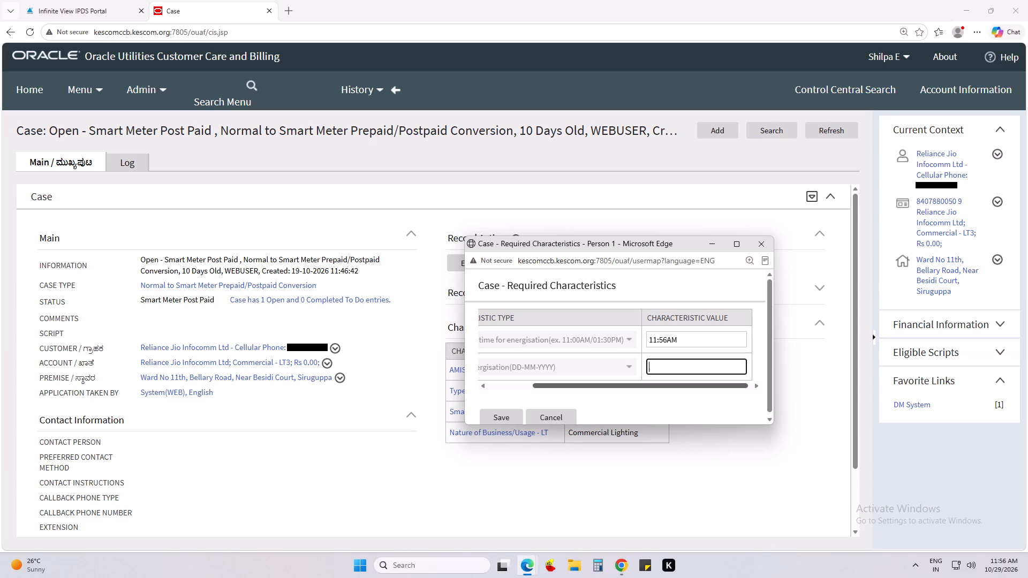
key(2)
text(9-)
text(10-2026)
key(Tab)
key(Return)
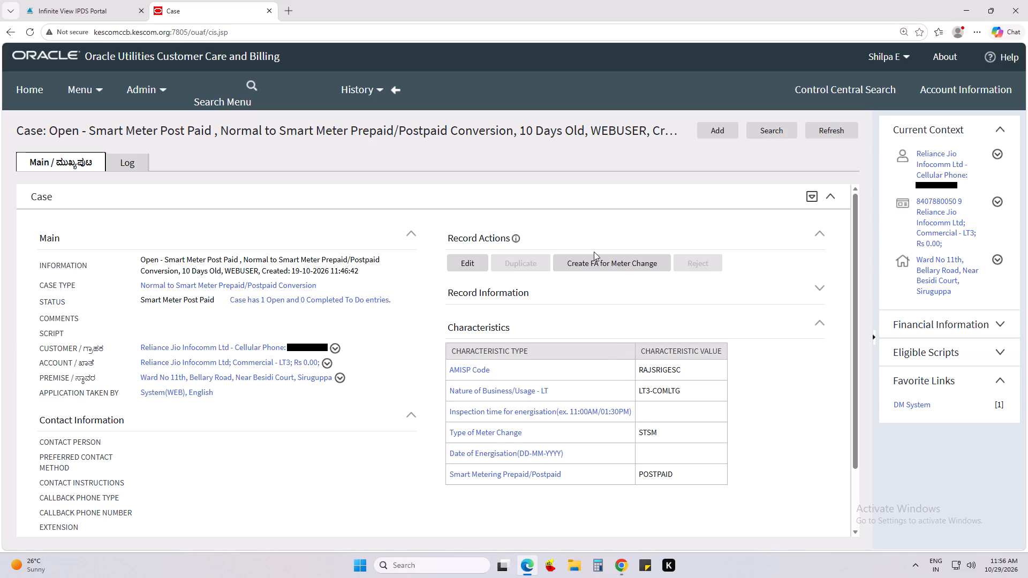
click(591, 258)
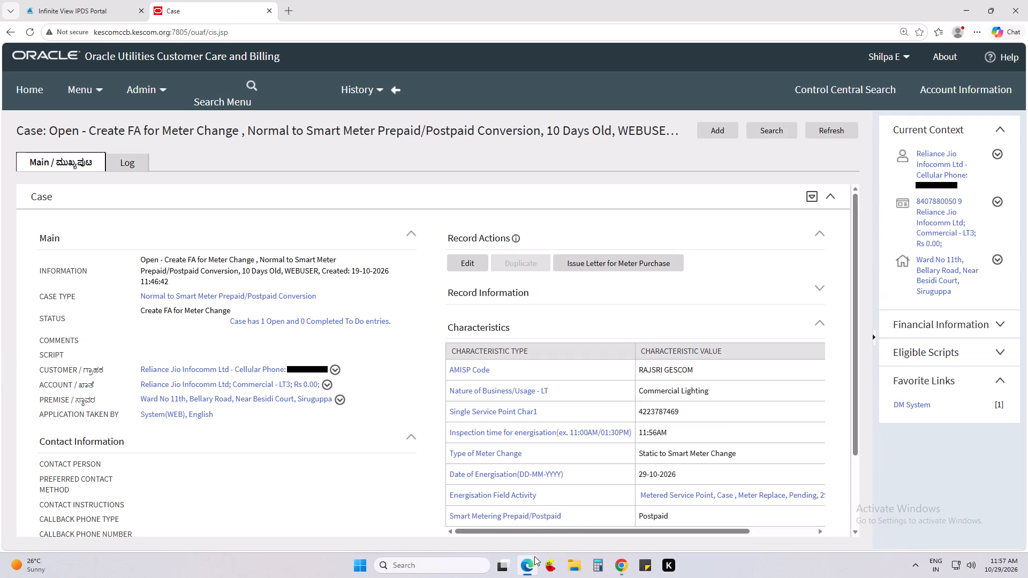
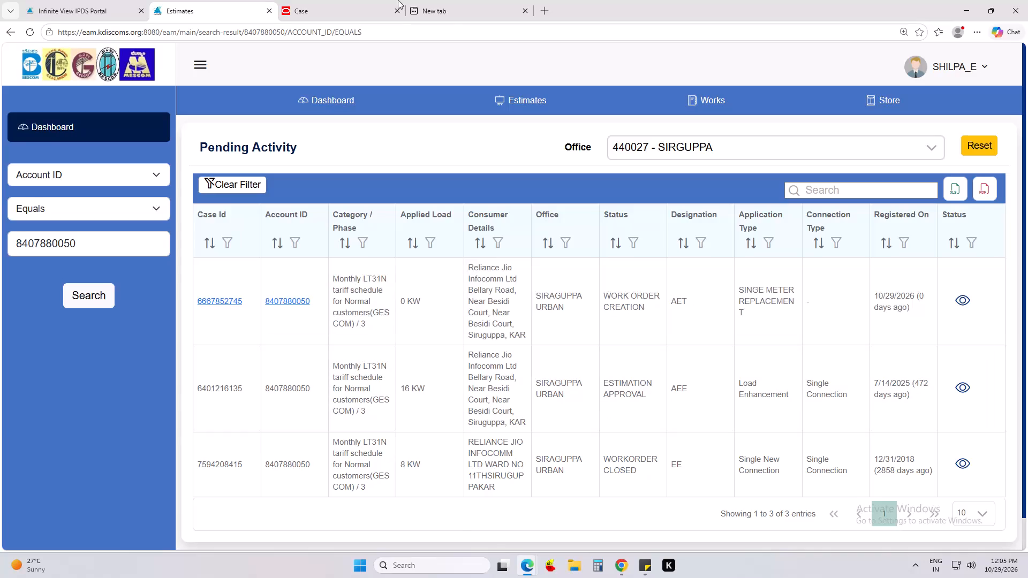
Switch to Oracle Customer Care and Billing and review the customer details in the account's Account Information.
ctrl+click(336, 0)
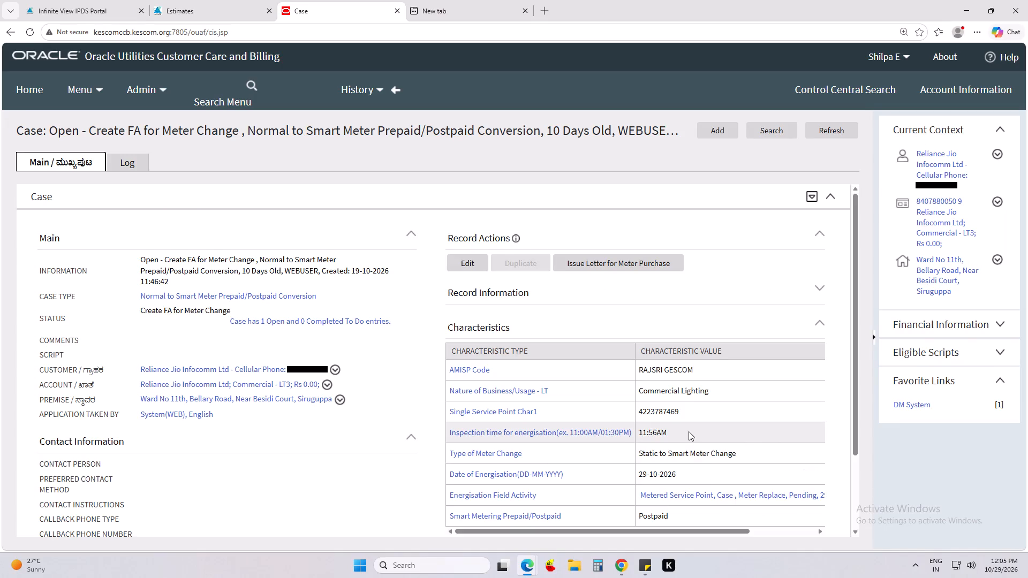
ctrl+click(934, 95)
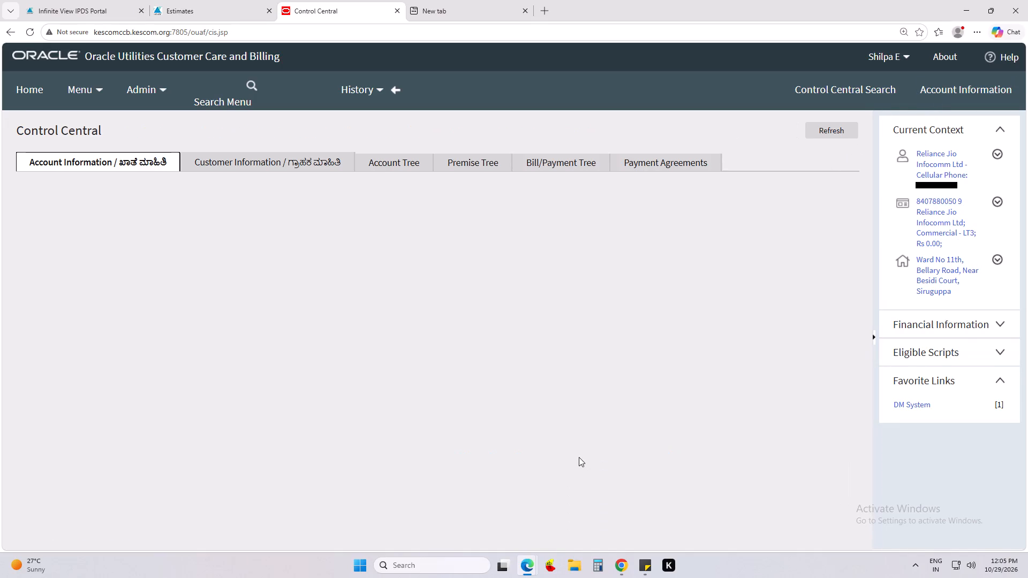
ctrl+scroll(353, 386, down, 1)
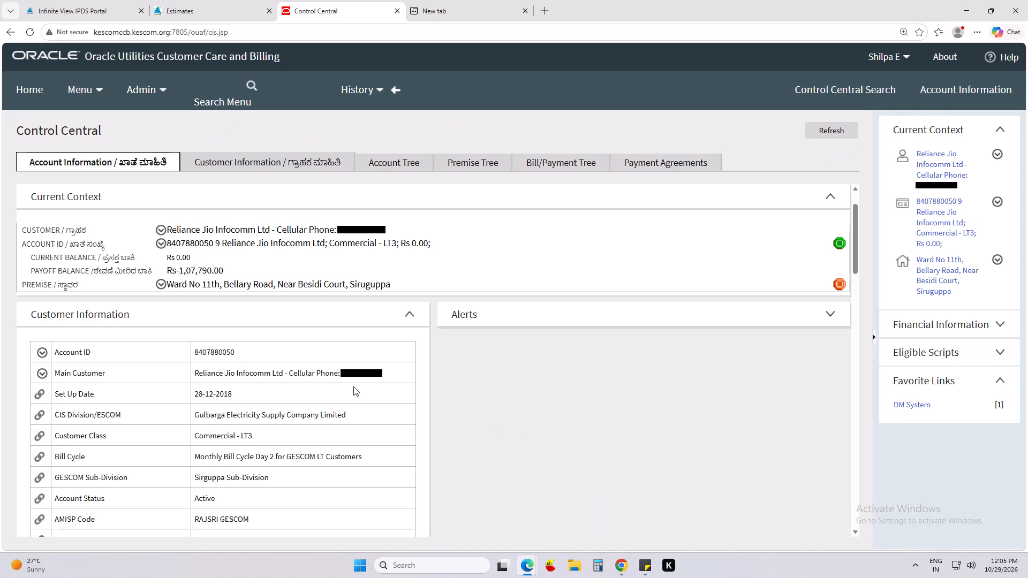
ctrl+scroll(353, 386, down, 2)
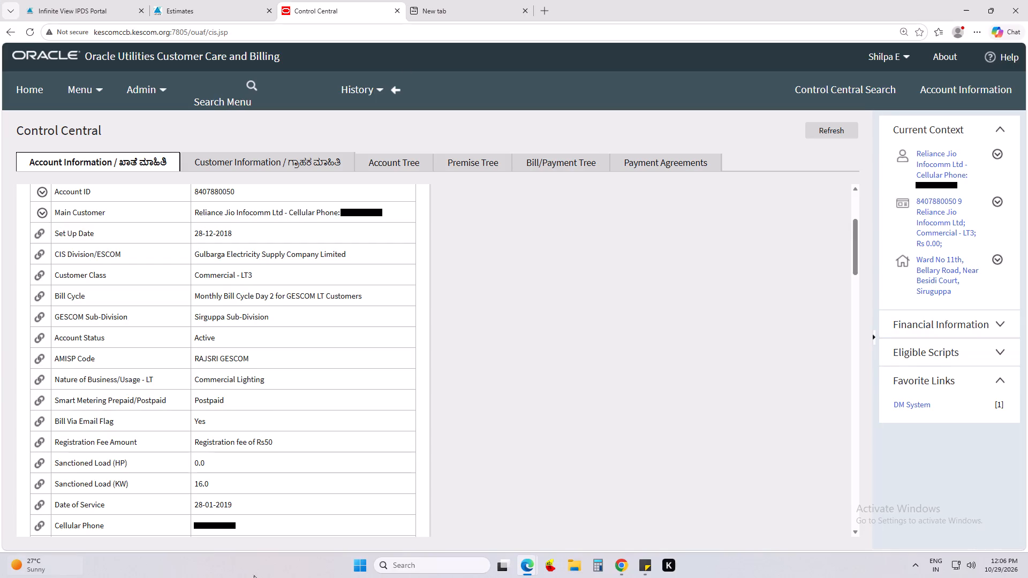
Go from the account's premise to its service point and view the Geo details there.
ctrl+click(999, 255)
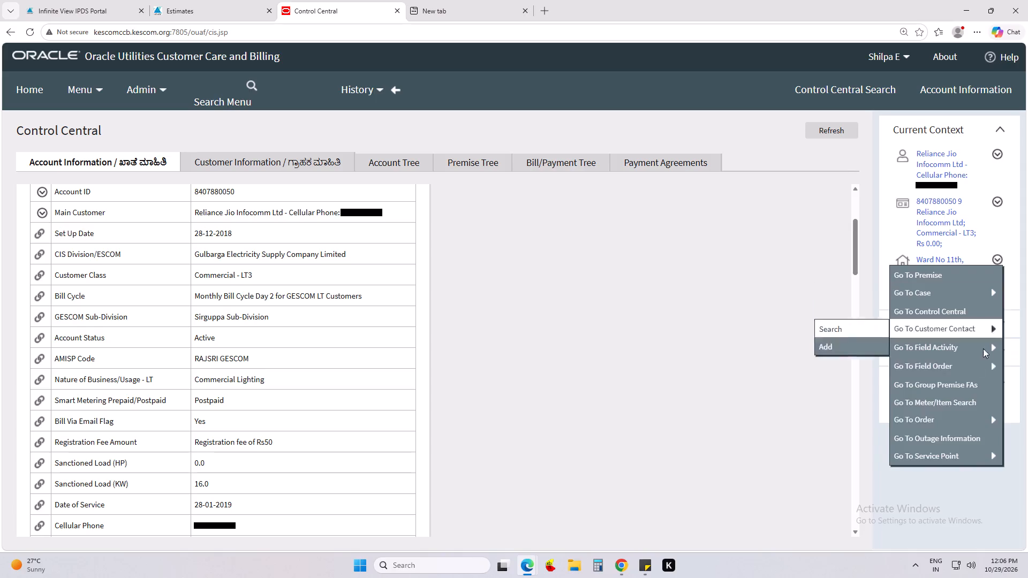
ctrl+click(863, 446)
ctrl+click(859, 450)
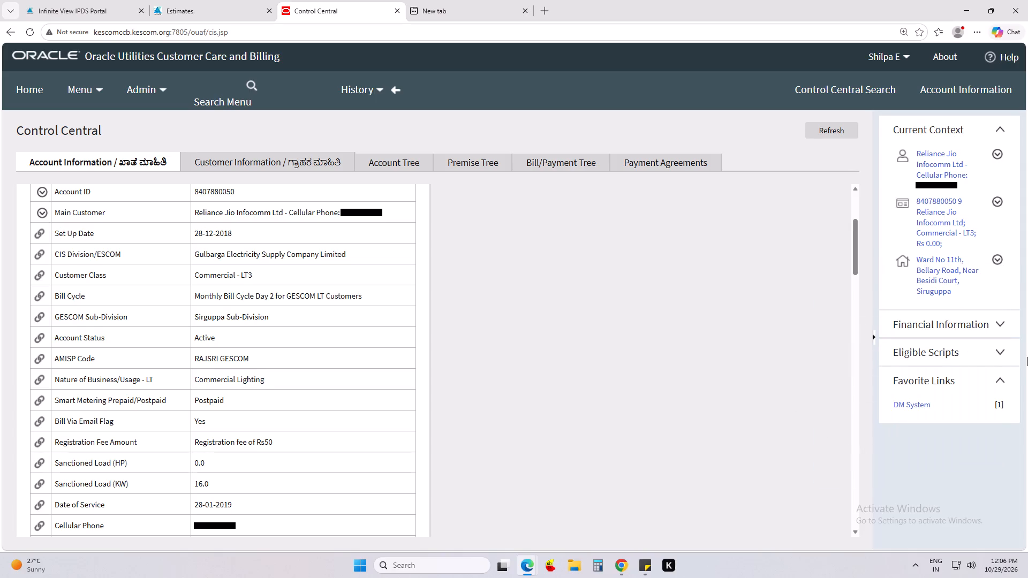
ctrl+click(351, 157)
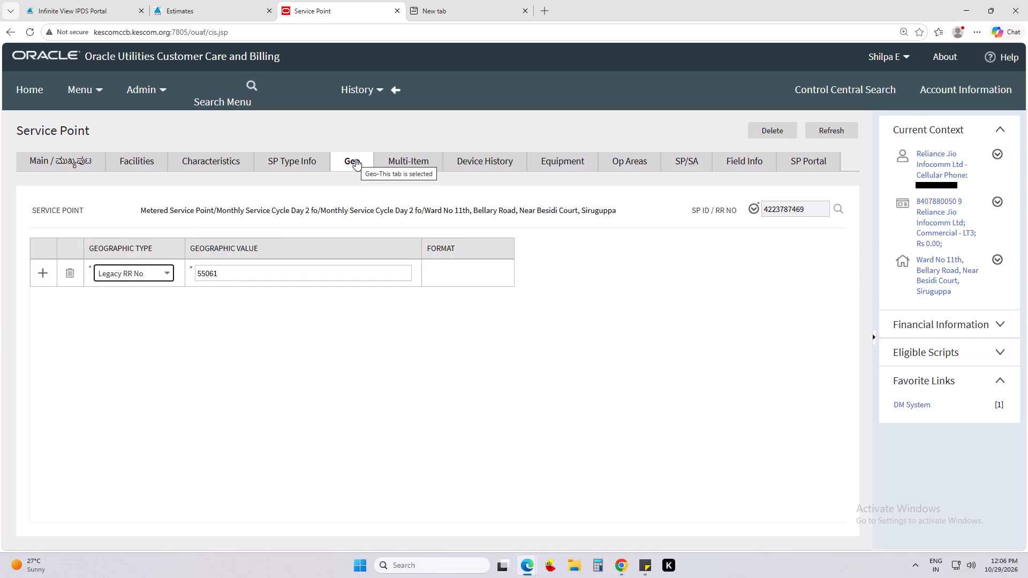
Return to Estimates, open the meter replacement case awaiting work order creation, and enter MC-SGP04 as its Manual/Tentative Work Order.
ctrl+click(204, 0)
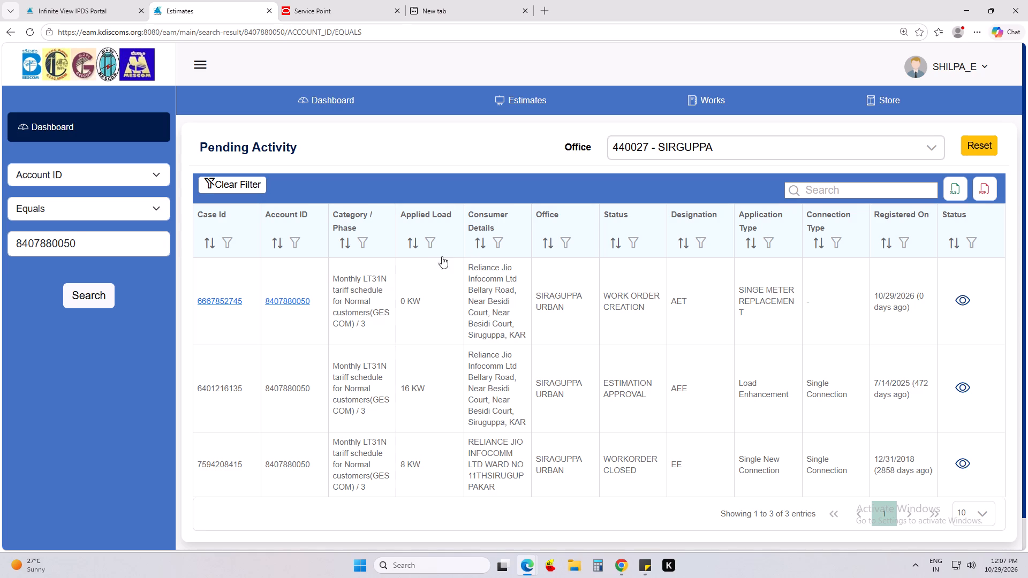
ctrl+click(288, 302)
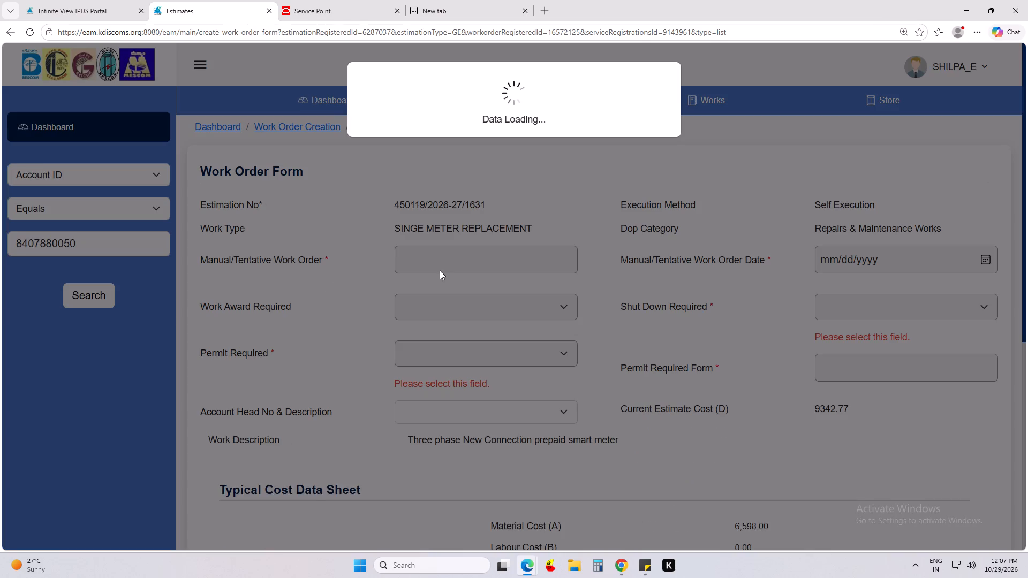
ctrl+click(434, 266)
key(shift+m)
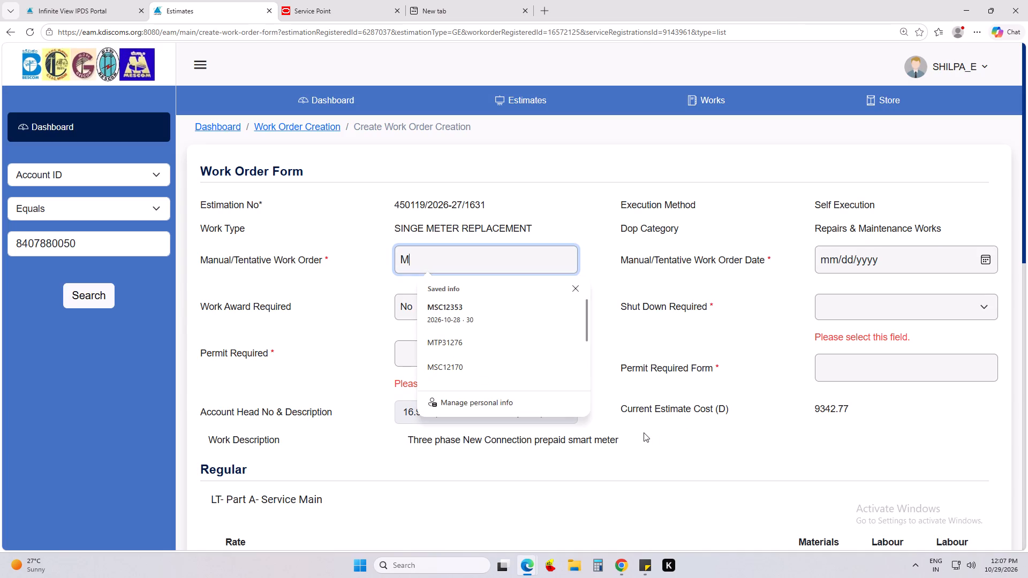
key(c)
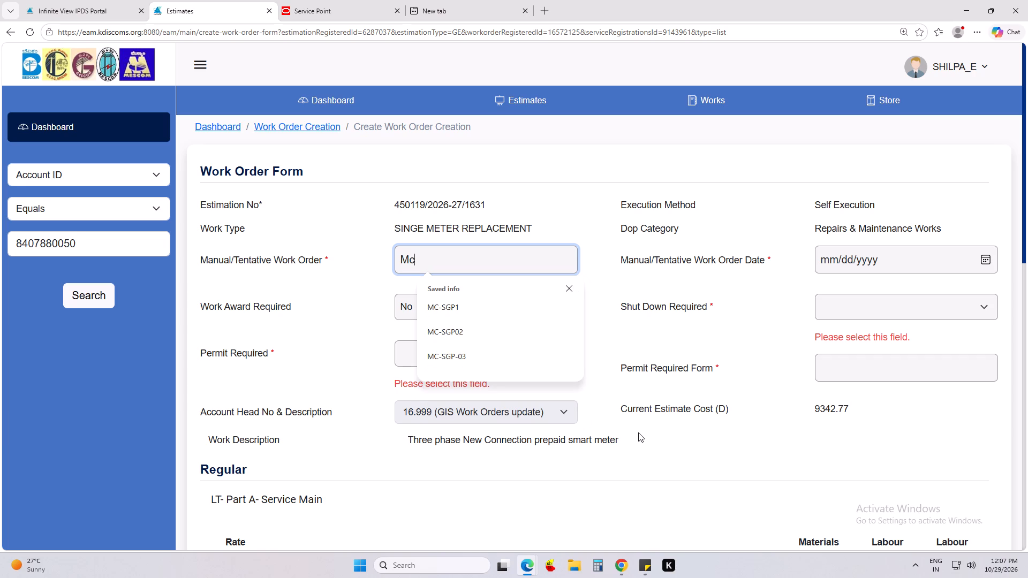
key(minus)
key(BackSpace)
key(BackSpace)
key(shift+c)
key(minus)
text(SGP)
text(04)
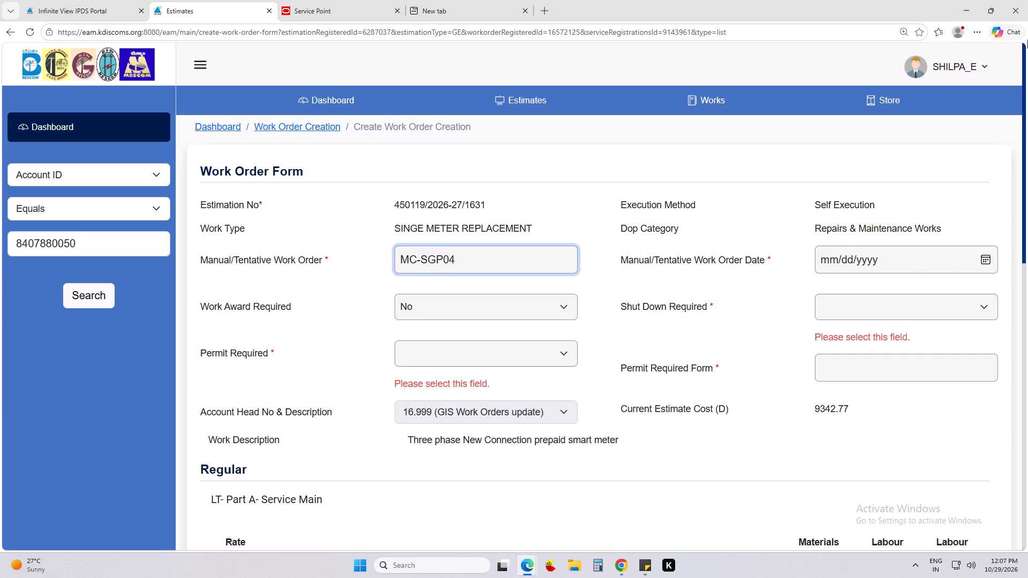
Set the work order date to 10/29/2026, and set both Shut Down Required and Permit Required to No.
double_click(991, 262)
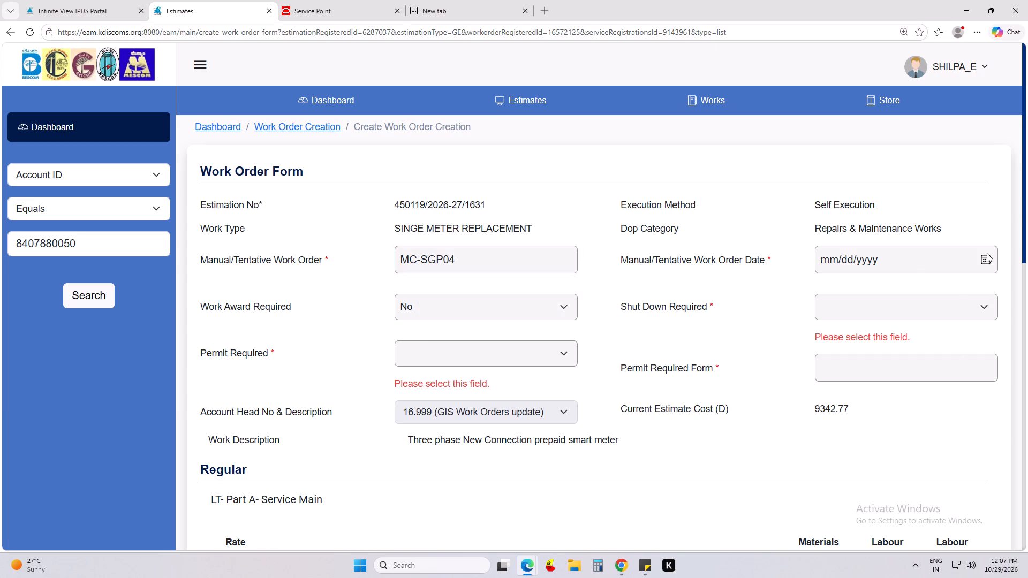
click(987, 253)
click(910, 409)
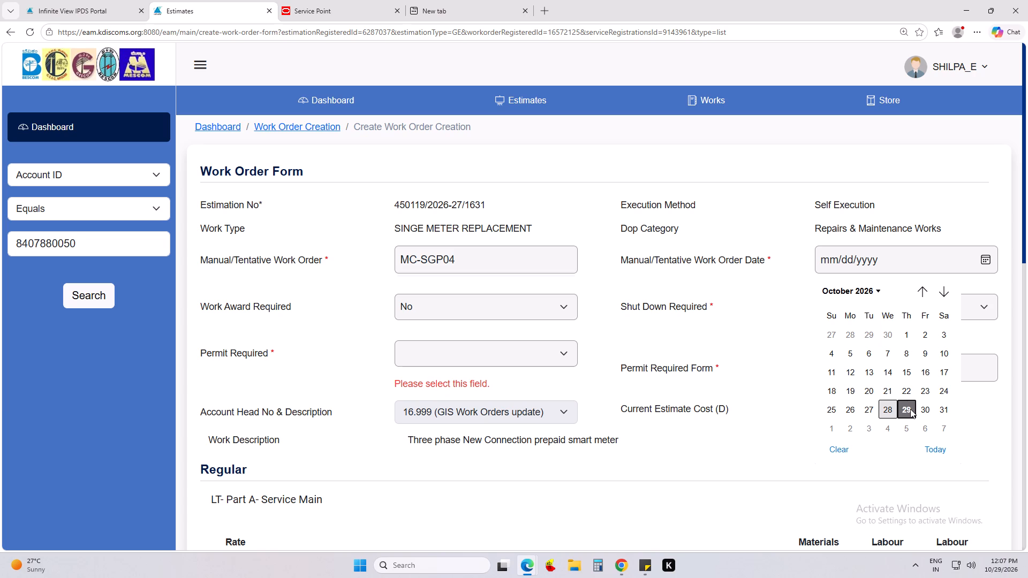
click(829, 315)
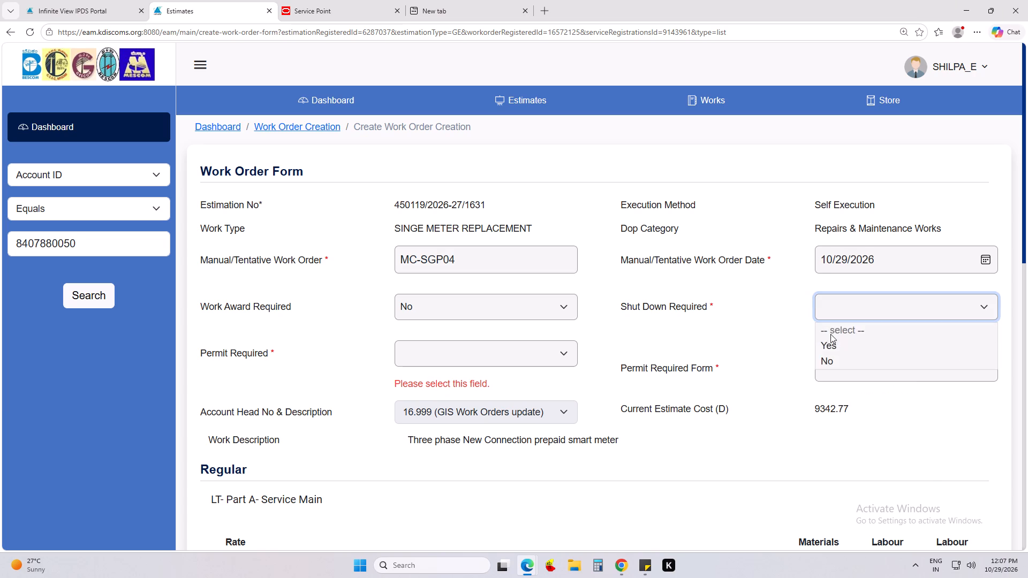
click(828, 360)
click(518, 361)
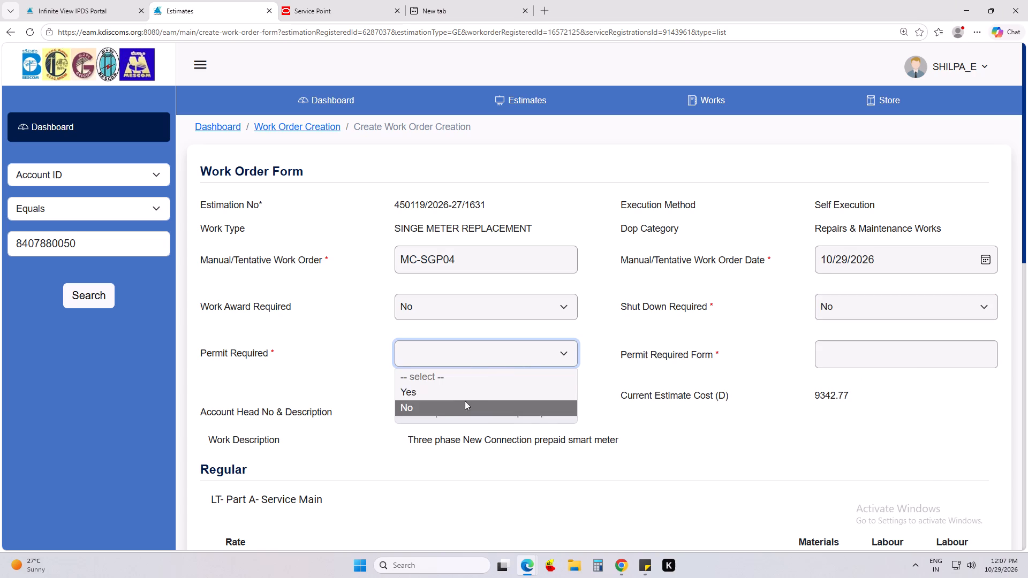
click(449, 409)
click(347, 381)
Set the work order's priority to Meduim and its validity to 30 days.
scroll(388, 373, down, 14)
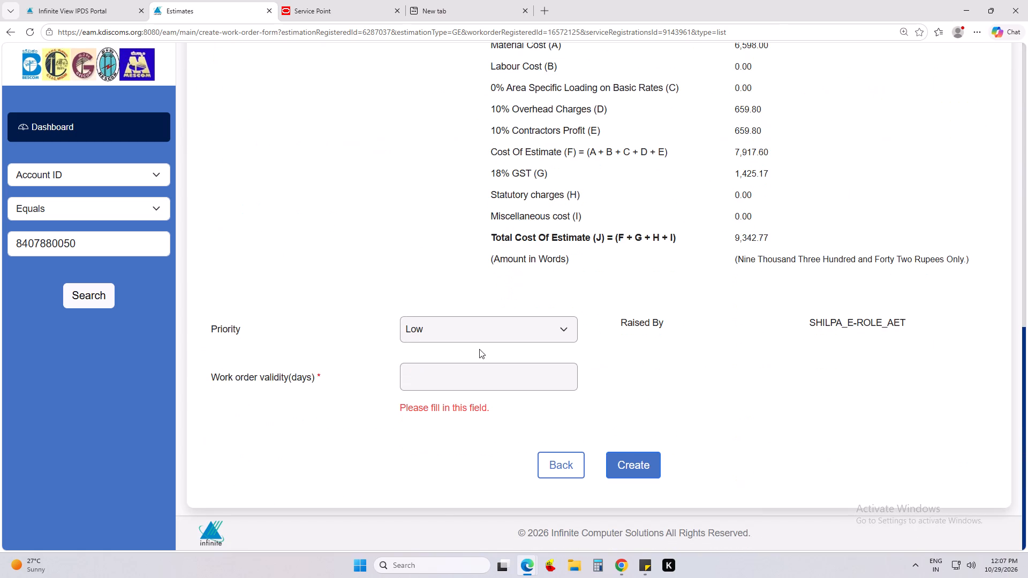
click(470, 333)
click(419, 392)
click(436, 345)
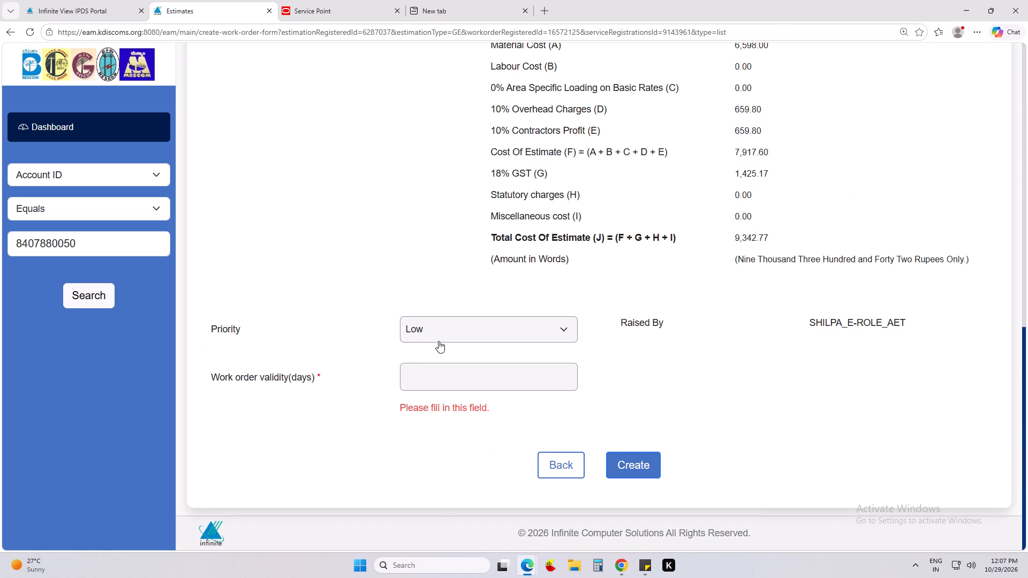
click(439, 341)
double_click(428, 383)
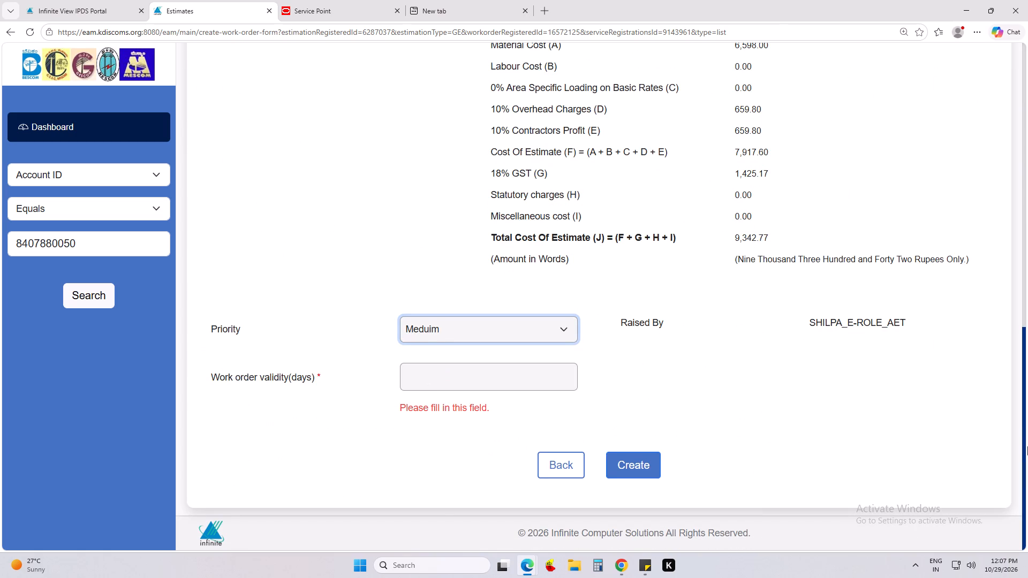
click(474, 385)
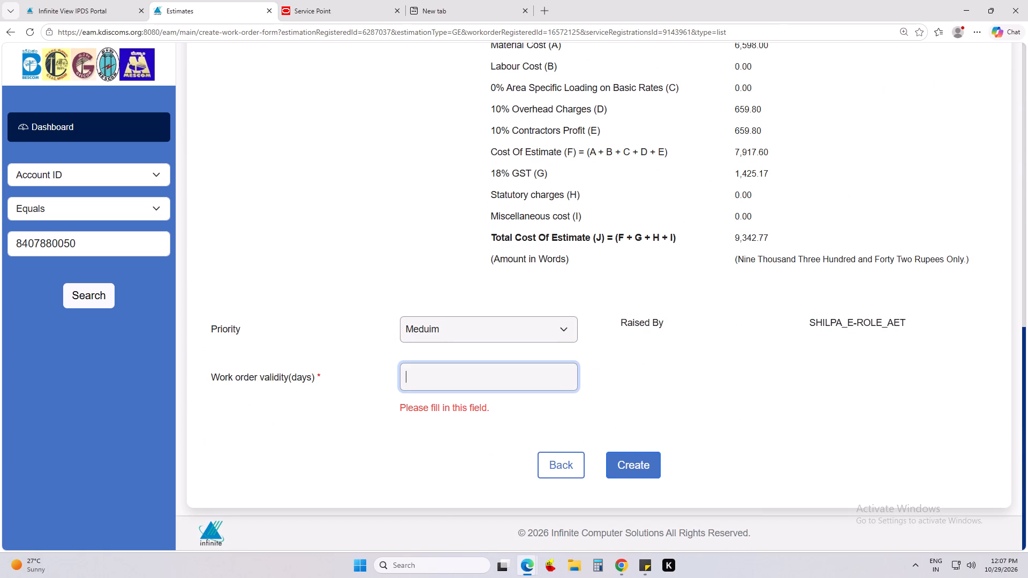
text(30)
key(Tab)
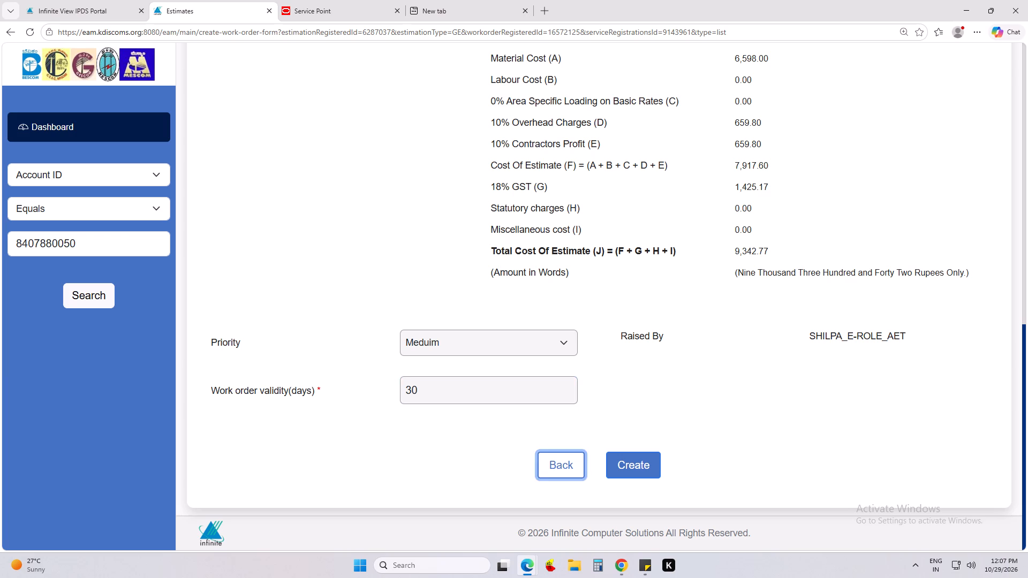
Create the work order and confirm its submission.
key(Tab)
key(Return)
key(Return)
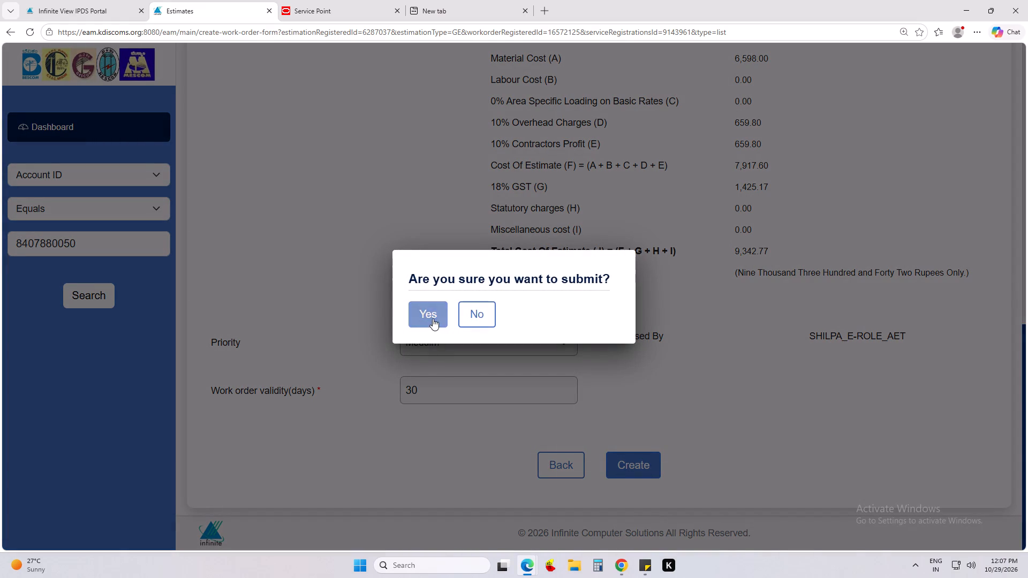
click(433, 318)
click(602, 69)
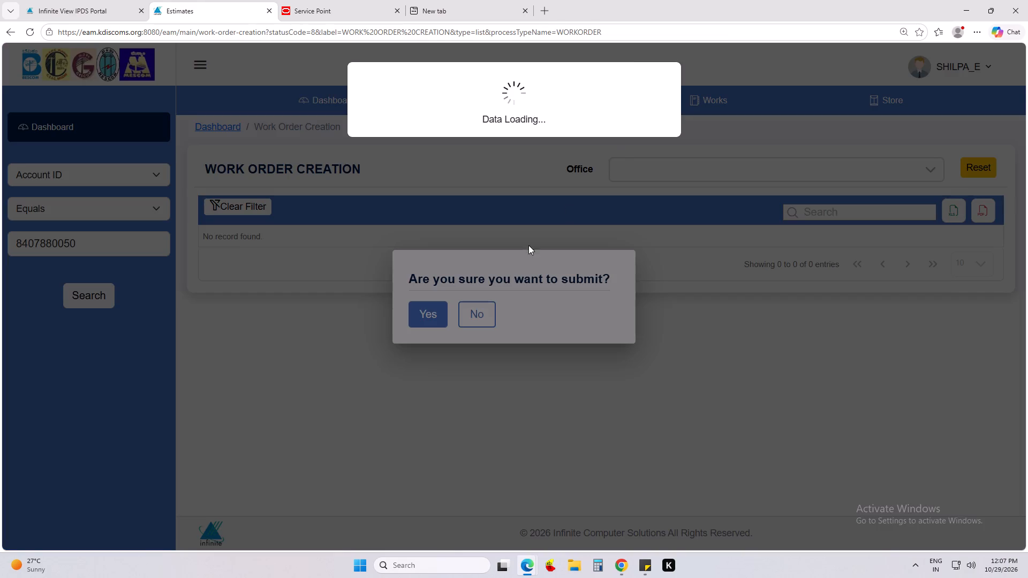
click(470, 320)
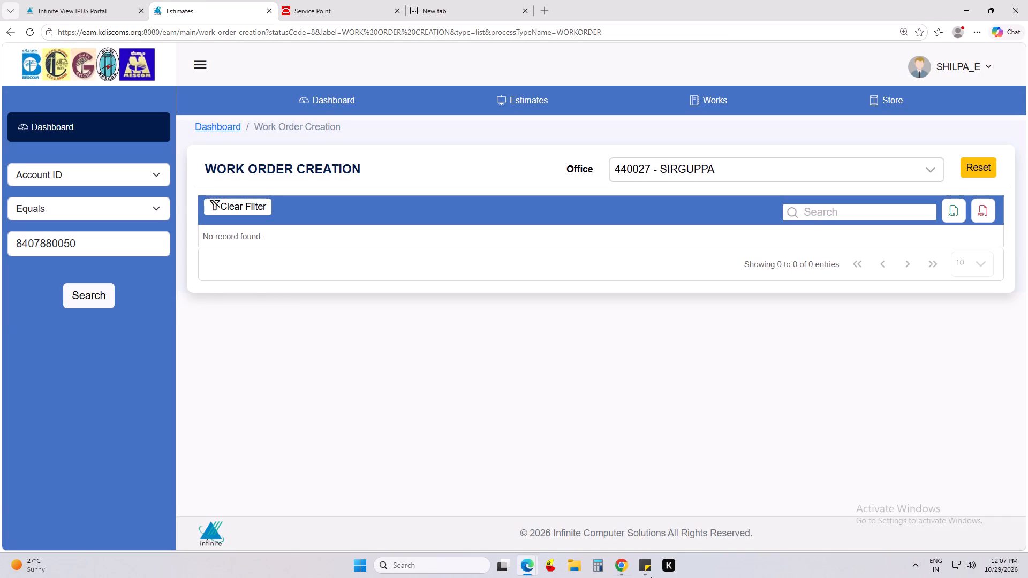
Switch to Google Chrome, search again by the same Account ID, and open the meter replacement case's Work Order Approval form.
click(606, 532)
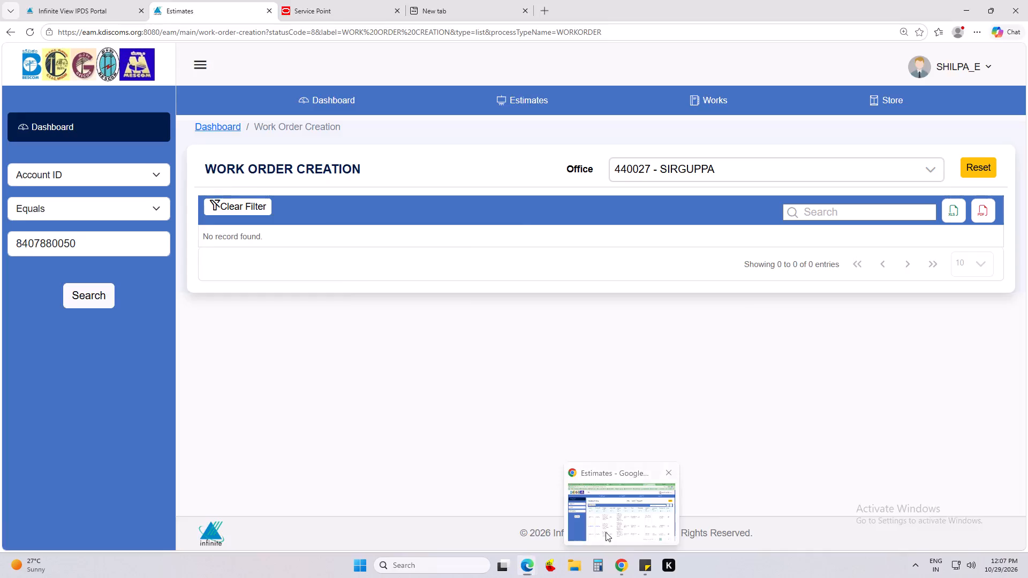
click(103, 320)
click(320, 131)
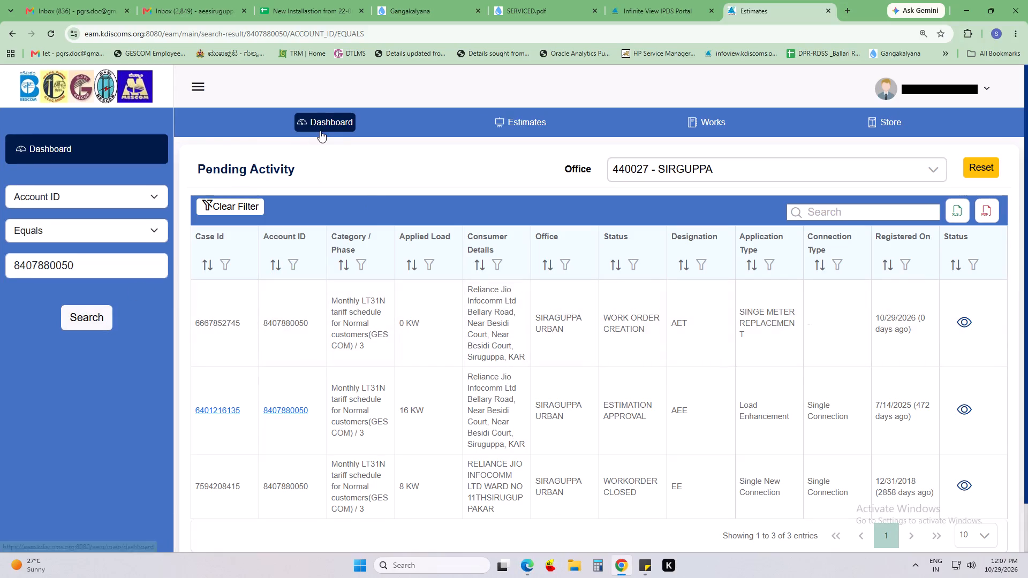
click(98, 317)
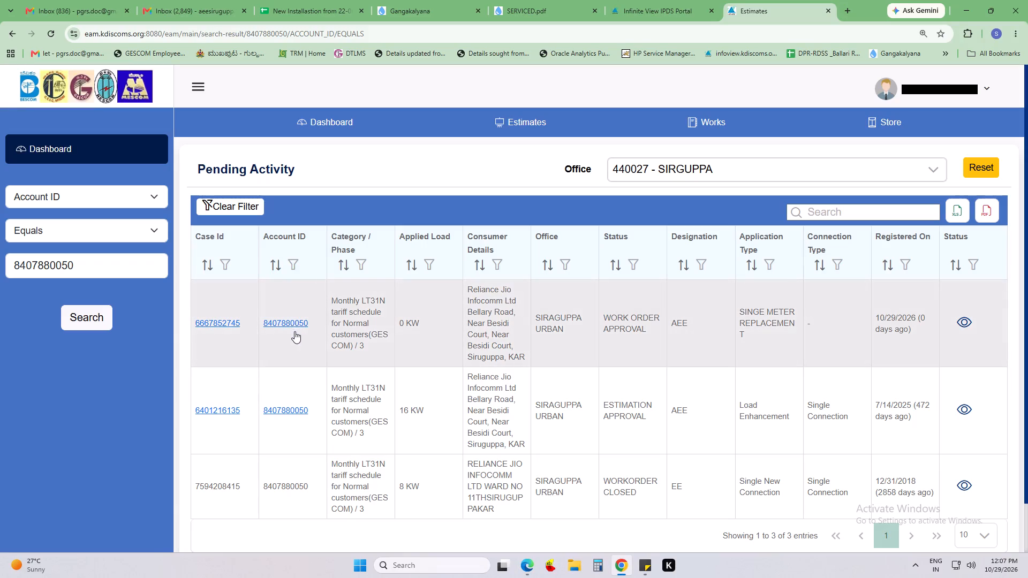
click(293, 330)
click(296, 326)
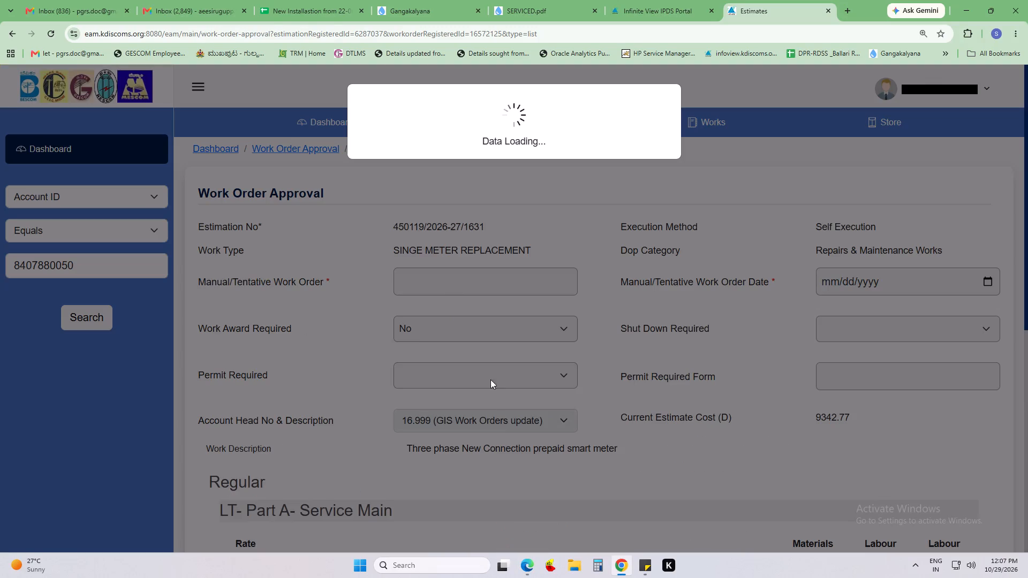
Choose Approve for the work order, enter the remark "ok", and submit the approval.
scroll(551, 529, down, 15)
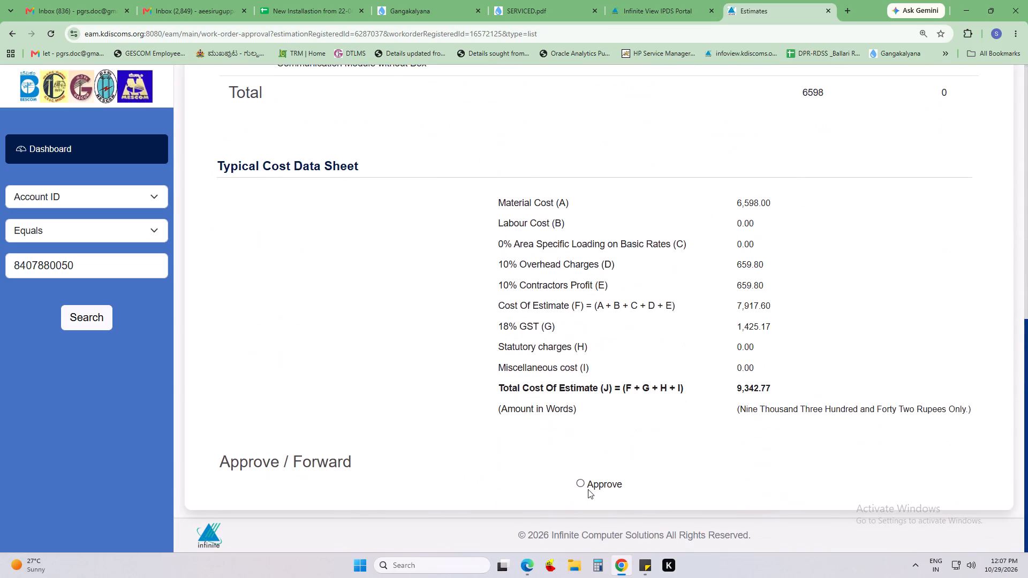
click(586, 478)
scroll(639, 370, up, 3)
scroll(639, 370, down, 1)
scroll(639, 370, up, 6)
scroll(638, 367, down, 2)
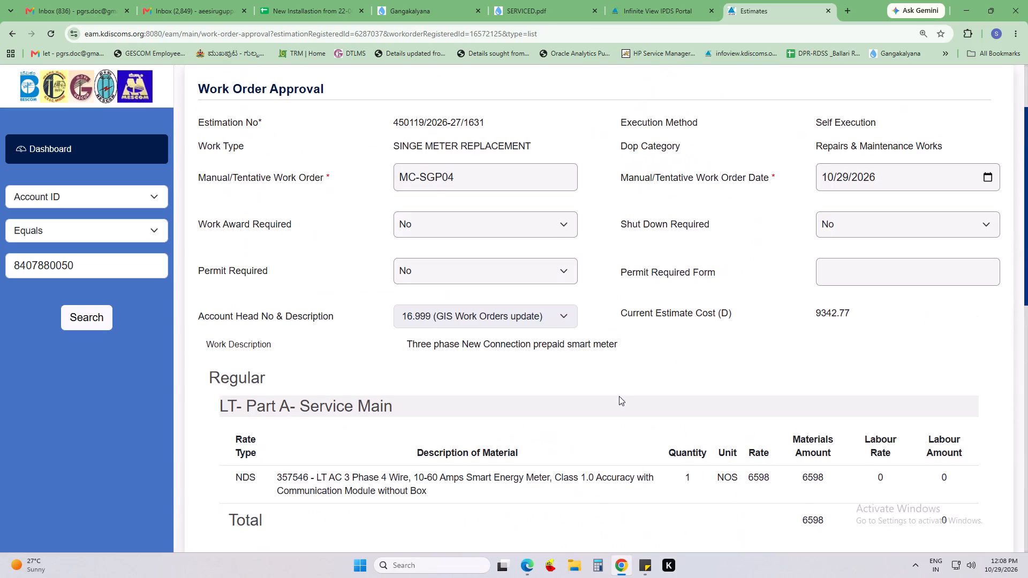
scroll(619, 396, down, 12)
click(657, 443)
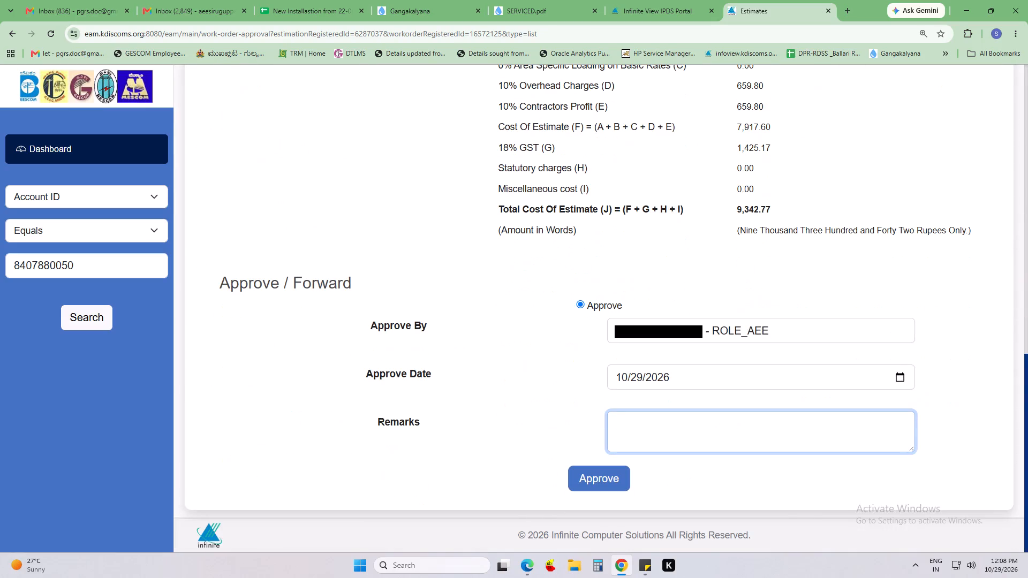
text(ok)
key(Tab)
key(Return)
key(Return)
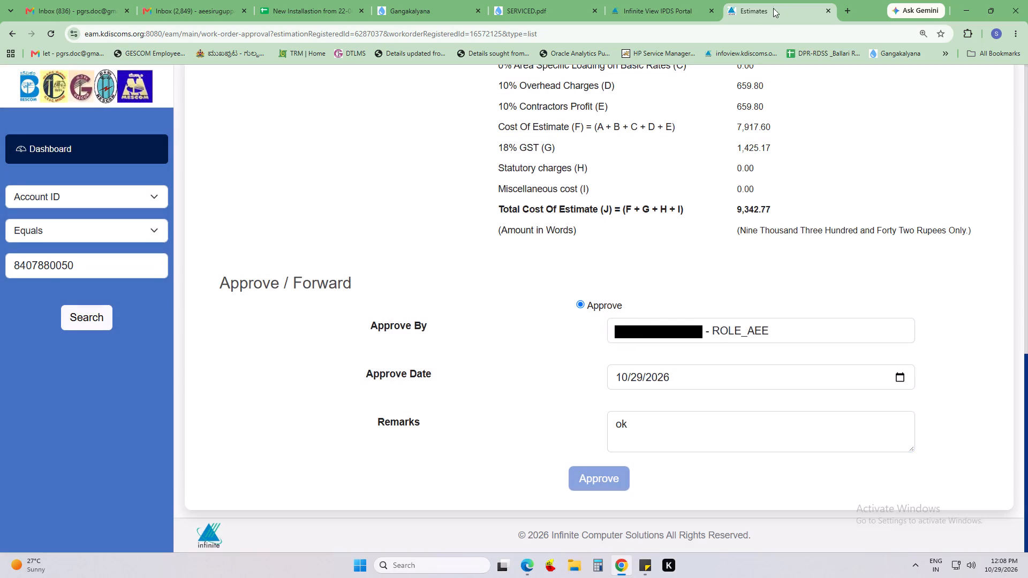
scroll(627, 164, up, 7)
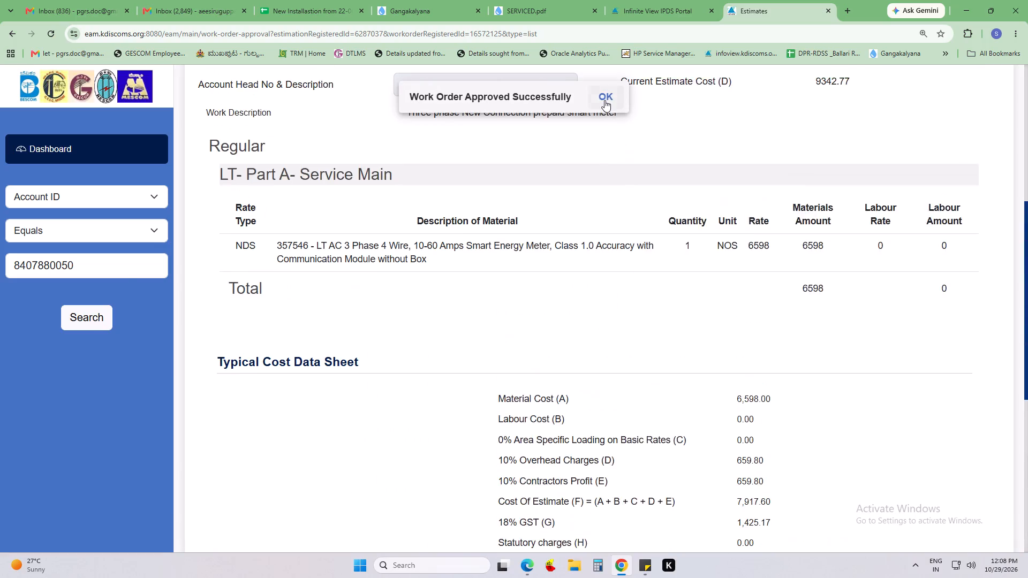
Acknowledge the work order's approval to reach its Work Order Report.
click(604, 100)
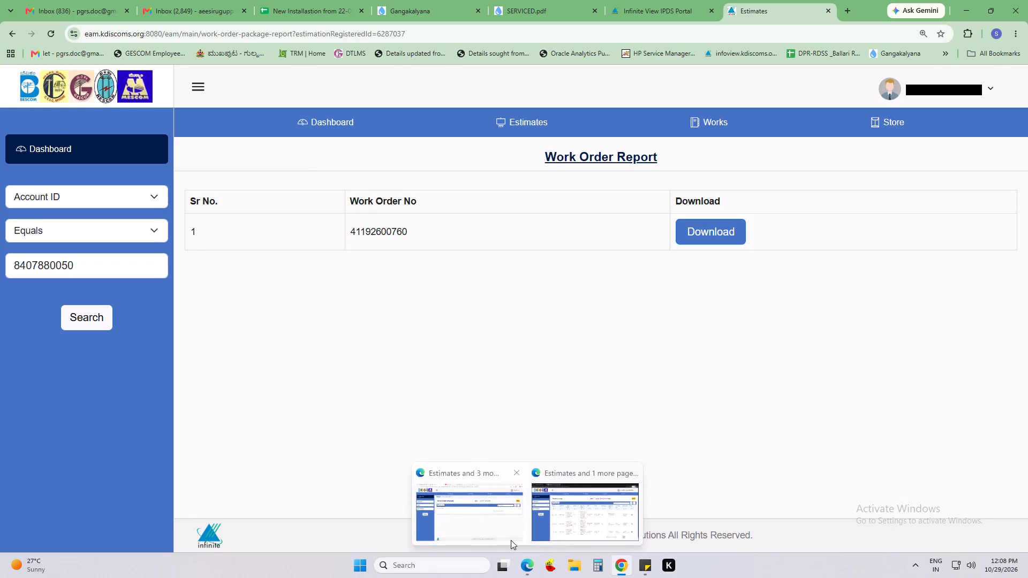
Switch to the Oracle billing system in Microsoft Edge and open the premise's Normal to Smart Meter Prepaid/Postpaid Conversion case.
click(511, 540)
click(366, 0)
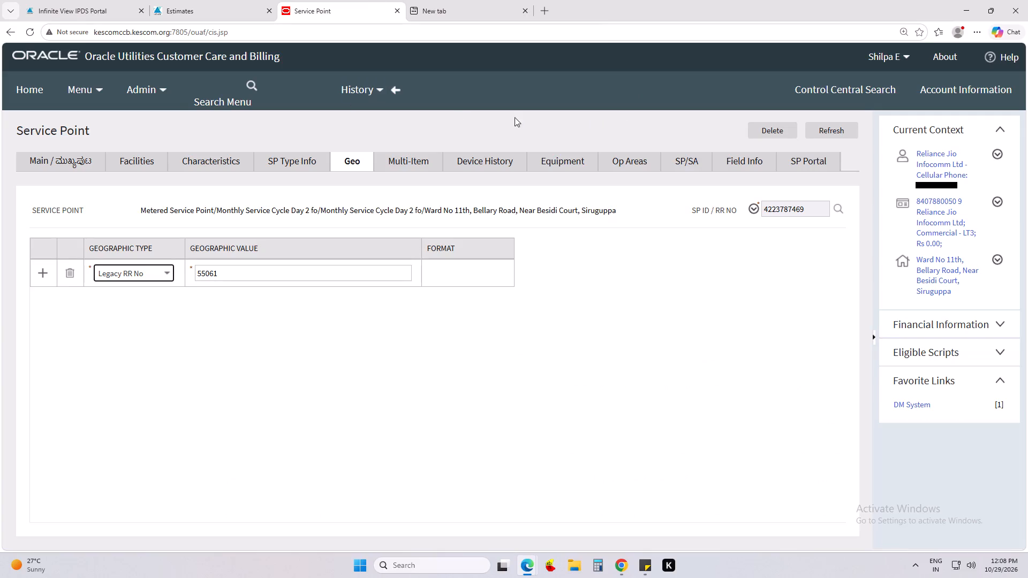
click(997, 259)
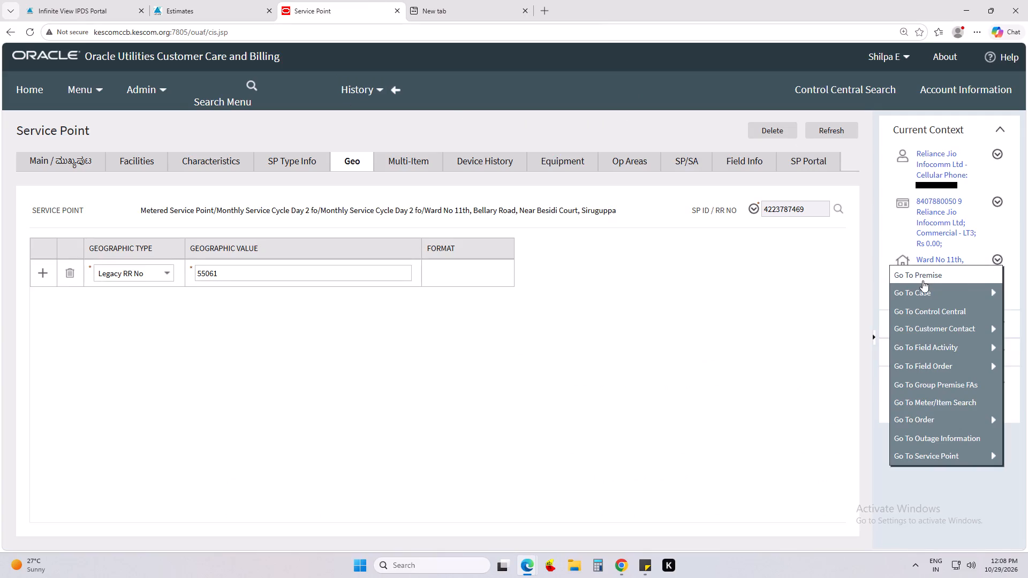
click(862, 290)
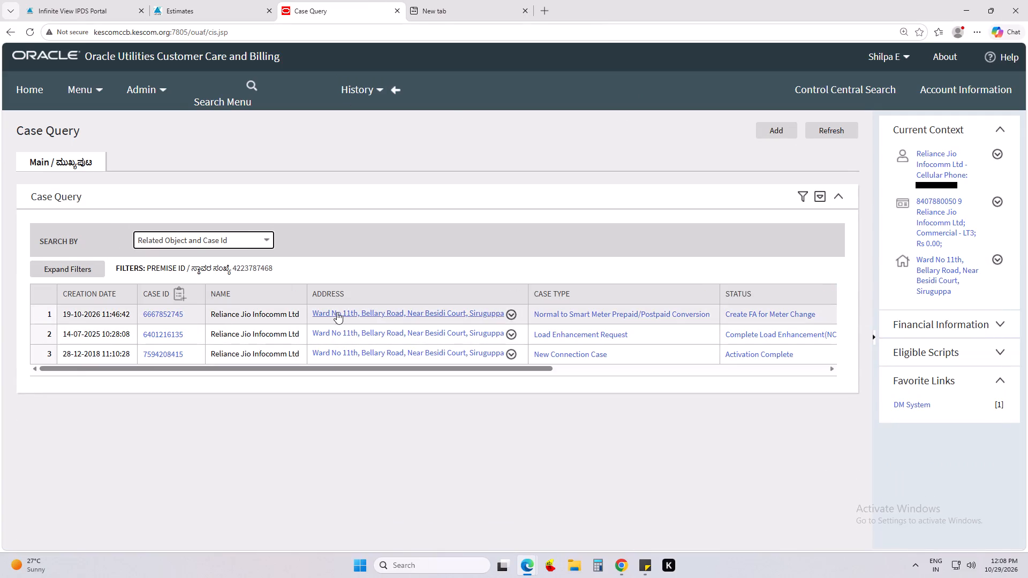
click(171, 315)
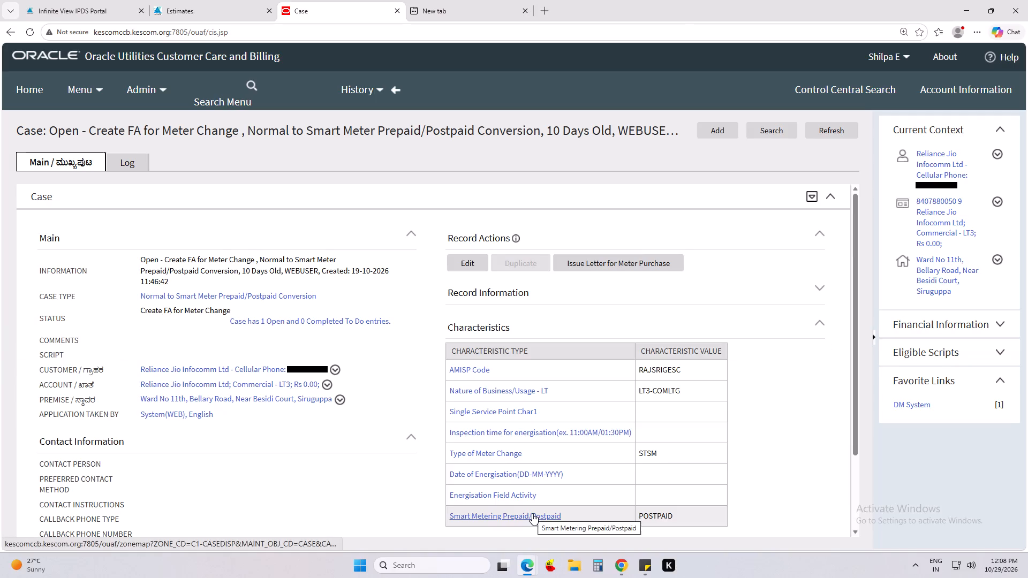
Issue the letter for meter purchase on the case, saving the required Smart Meter Type as SMW-LTP3.
click(606, 255)
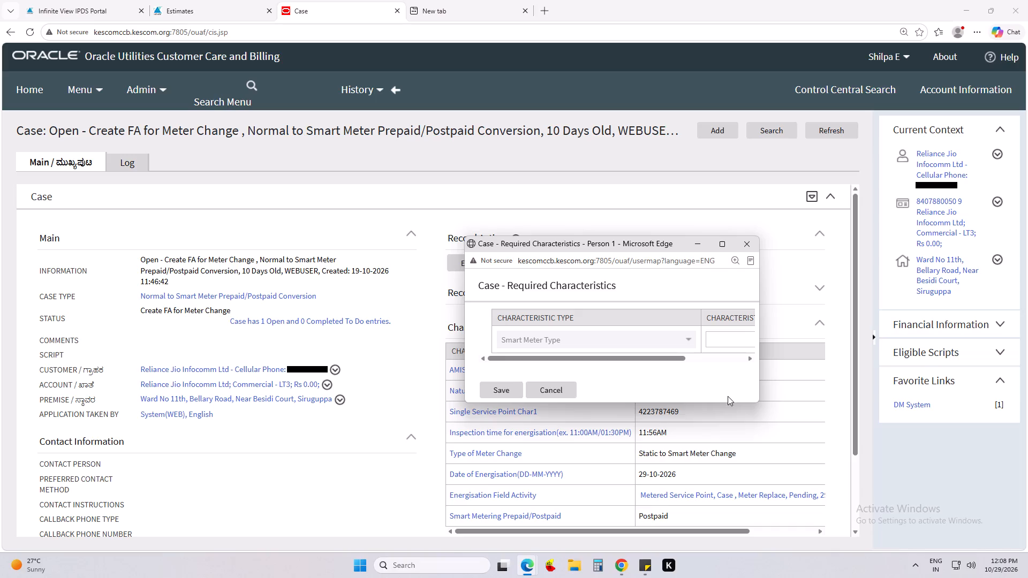
drag(682, 359, 732, 351)
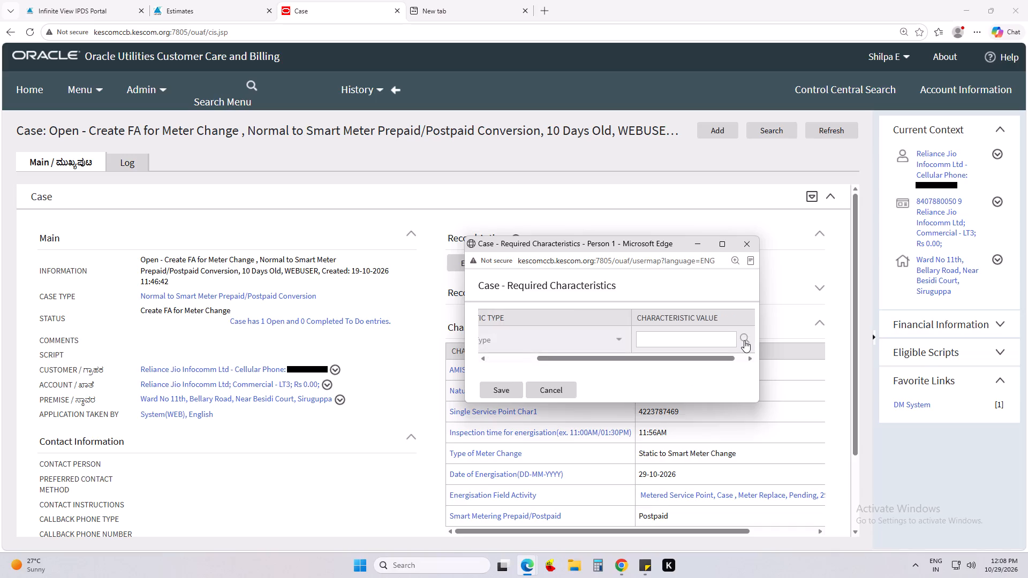
click(744, 340)
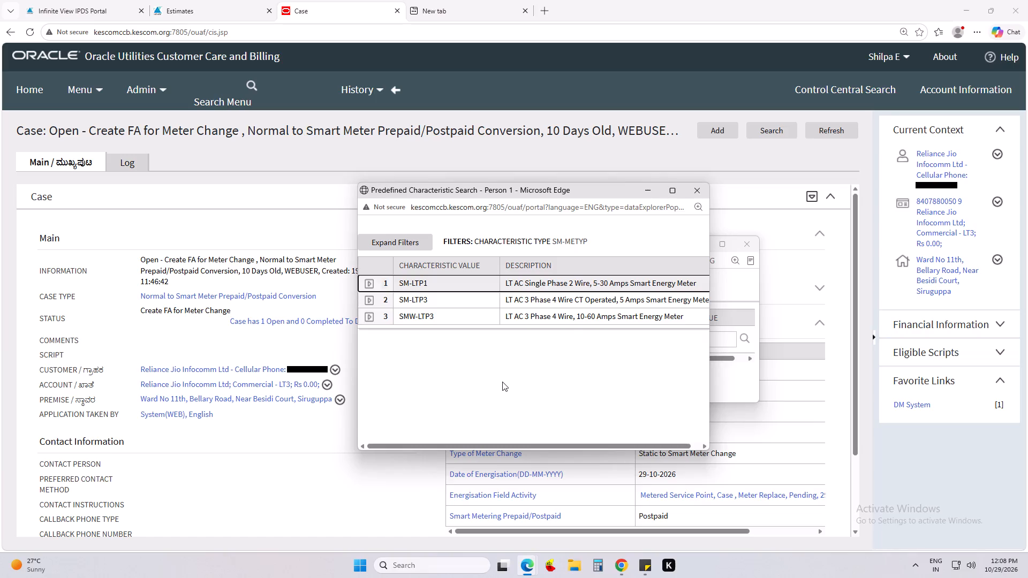
click(561, 320)
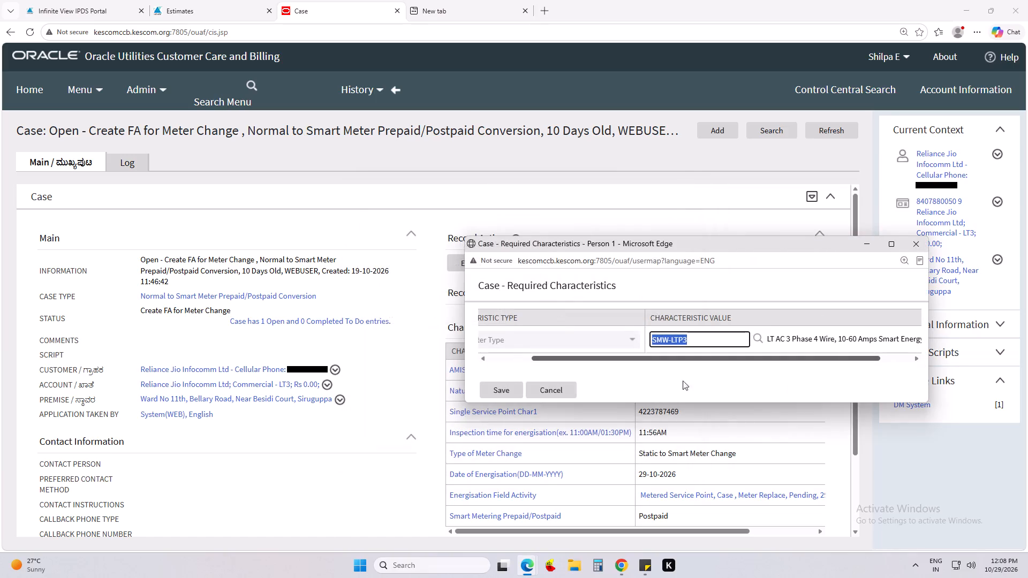
click(687, 378)
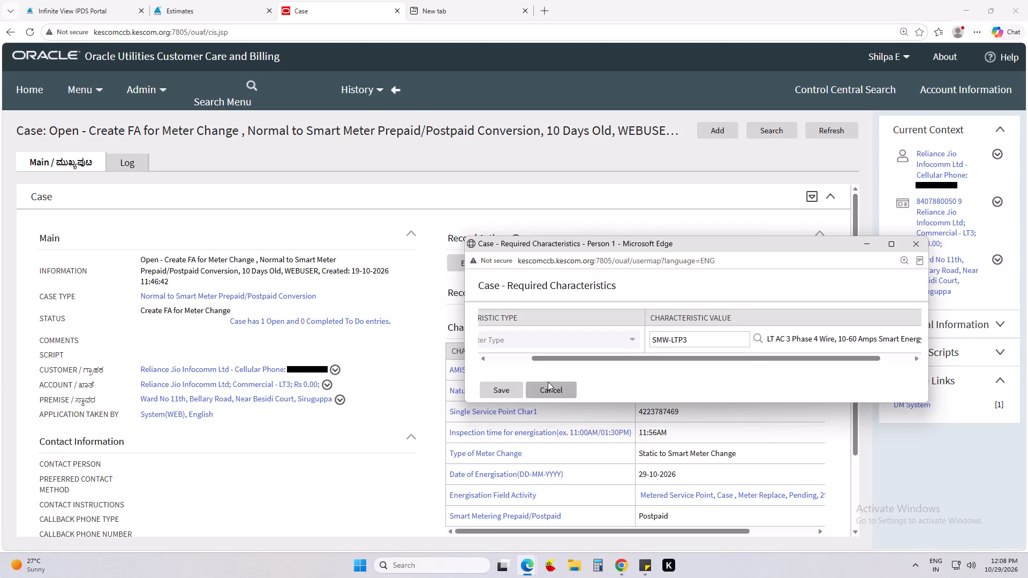
click(502, 393)
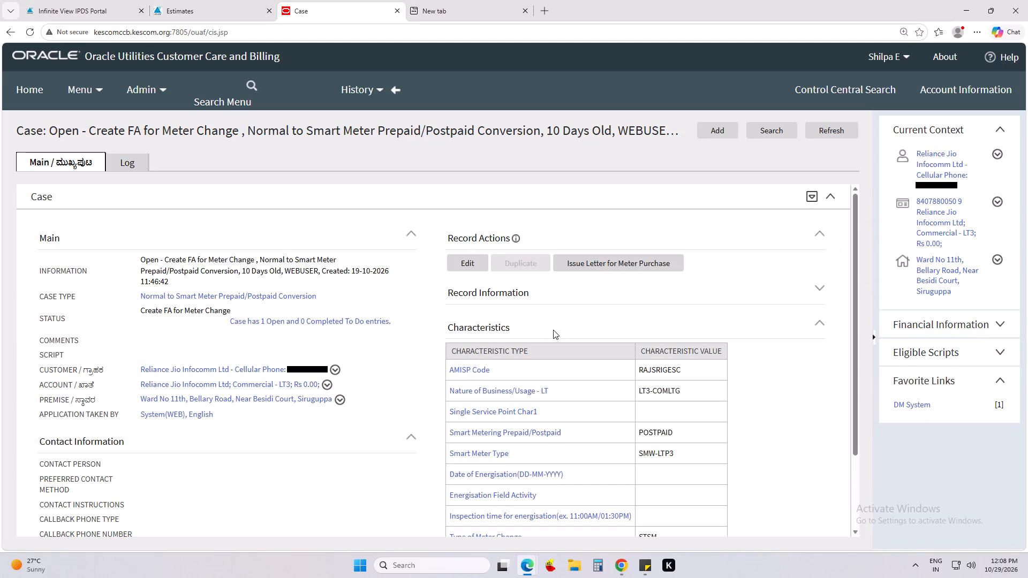
click(646, 254)
click(631, 264)
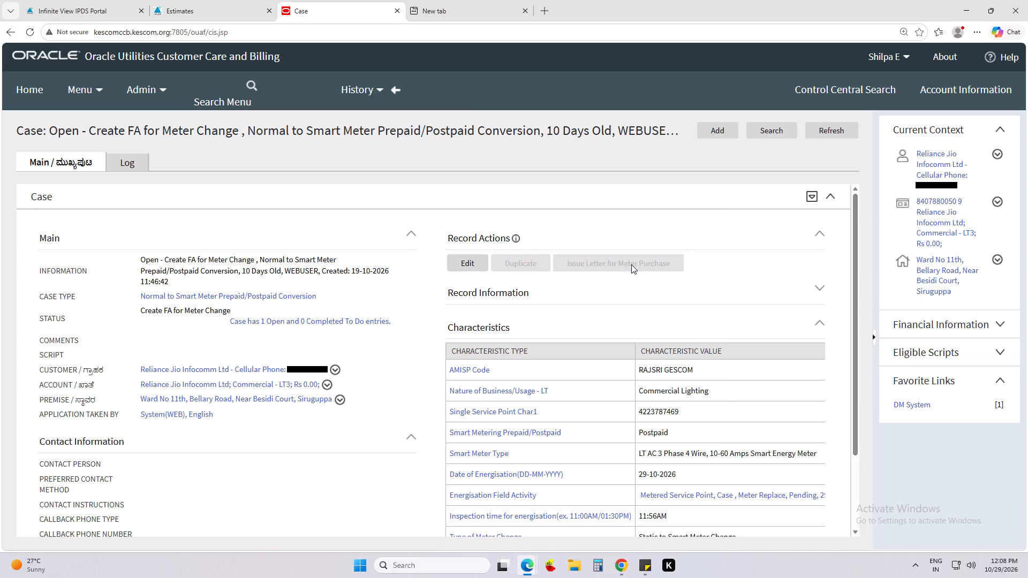
Open the case log and go to the related object of its Customer Contact Created entry.
scroll(652, 378, down, 4)
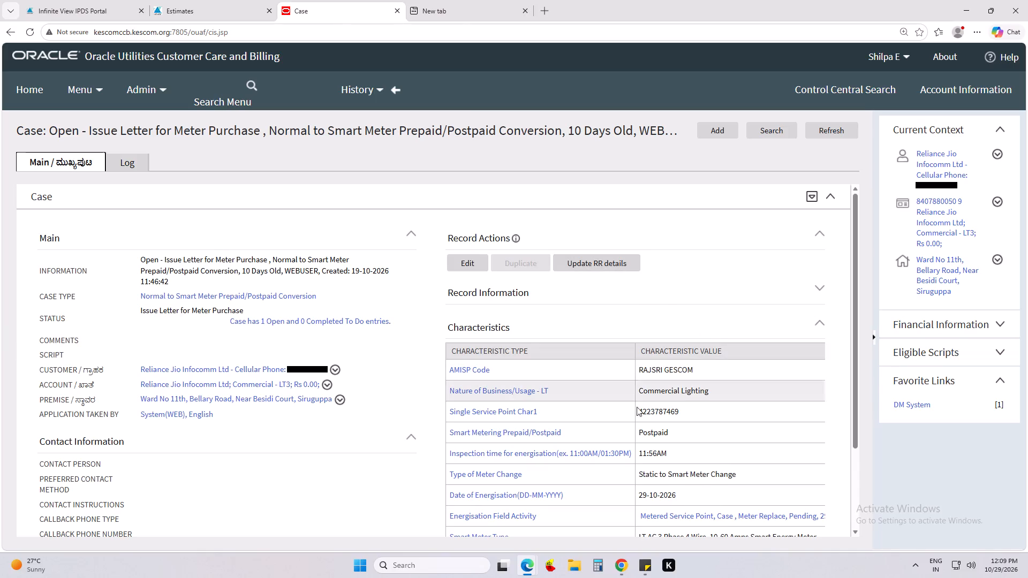
click(141, 169)
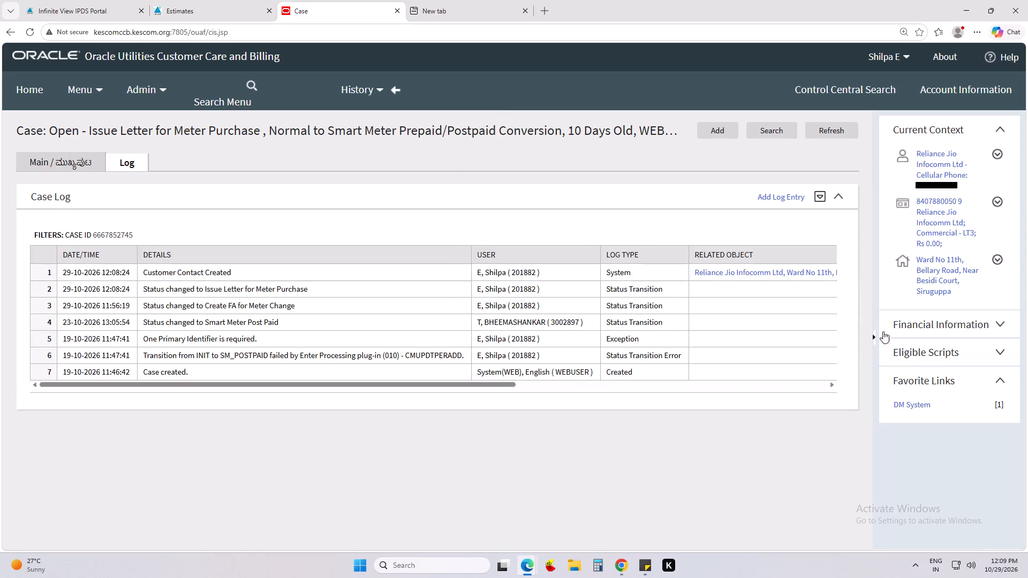
click(803, 276)
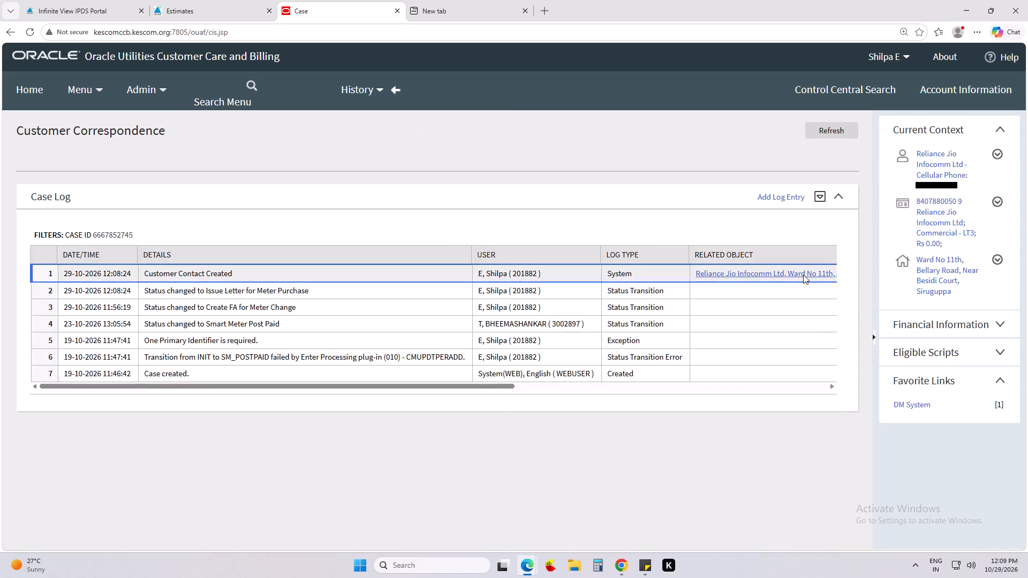
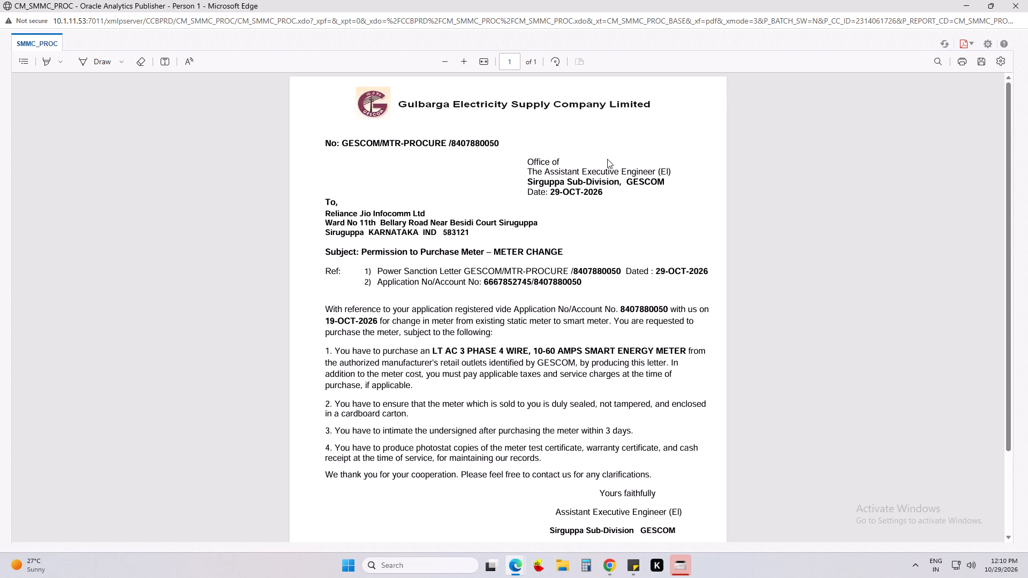
Close the meter purchase letter's print view and dismiss the printing notification.
click(1016, 0)
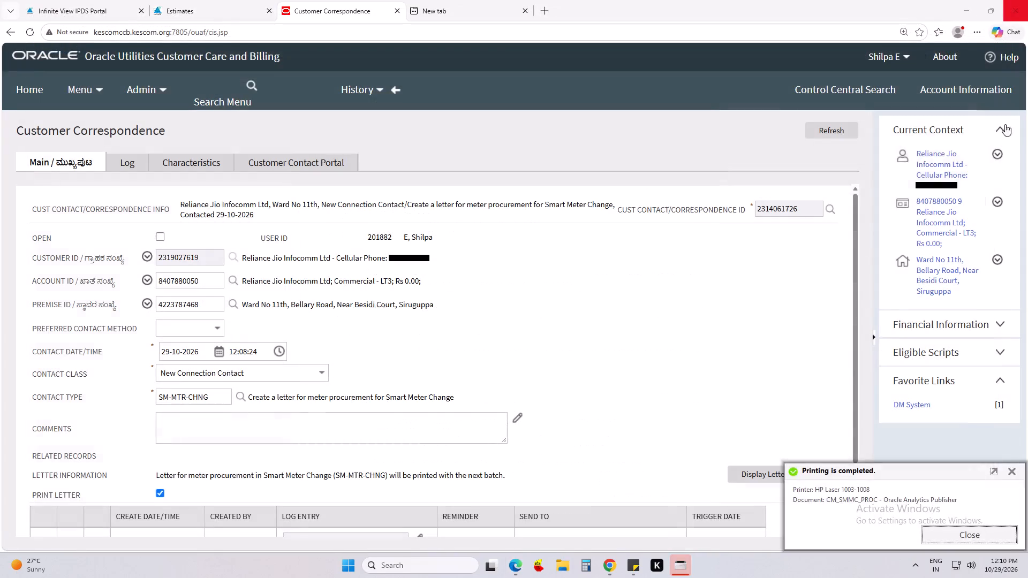
click(686, 446)
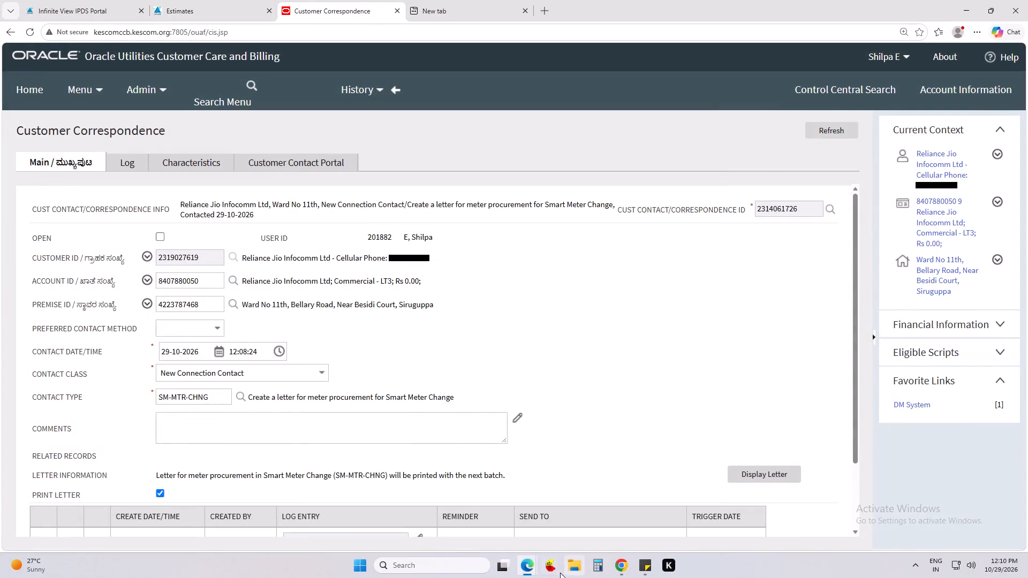
Open the bookmarked smart meter site in the empty browser tab and log in as SDO with the saved credentials and the captcha.
click(432, 0)
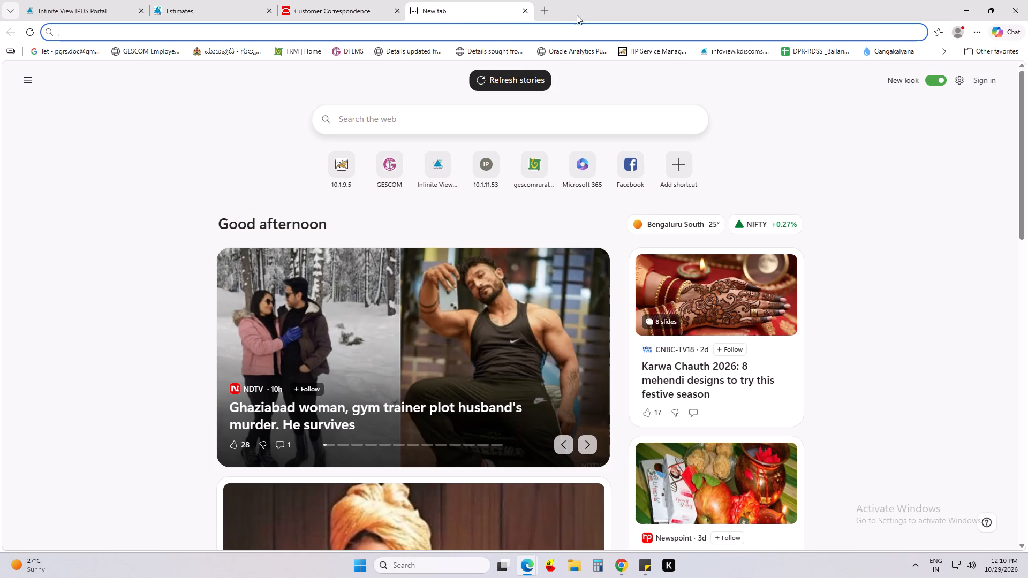
click(945, 55)
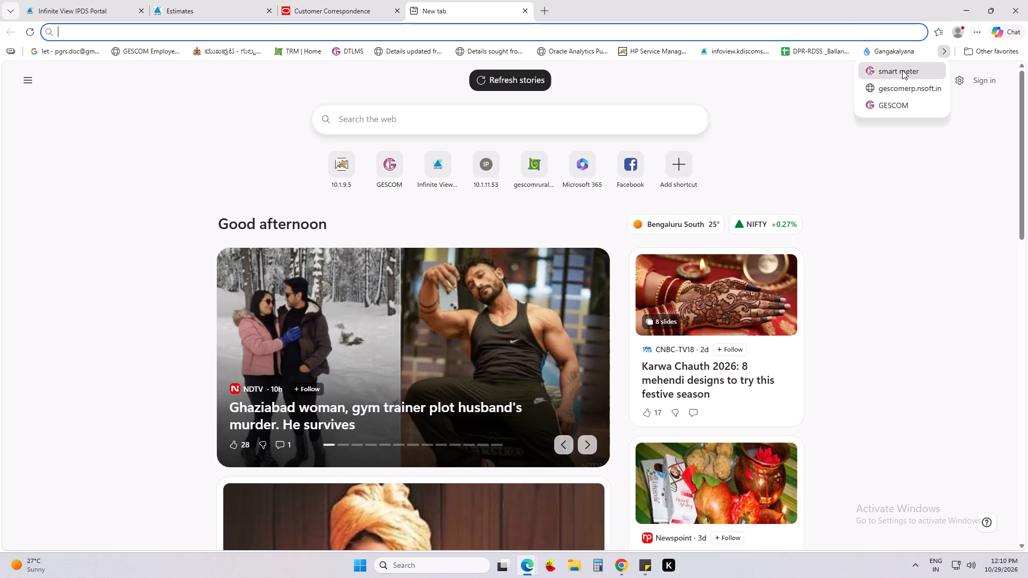
click(902, 70)
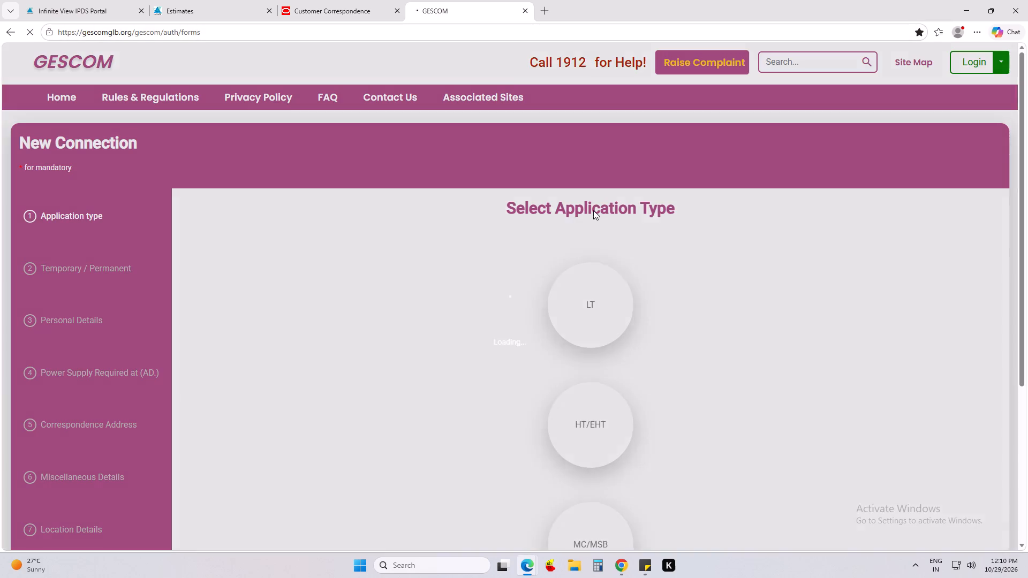
scroll(711, 206, down, 2)
scroll(706, 206, up, 3)
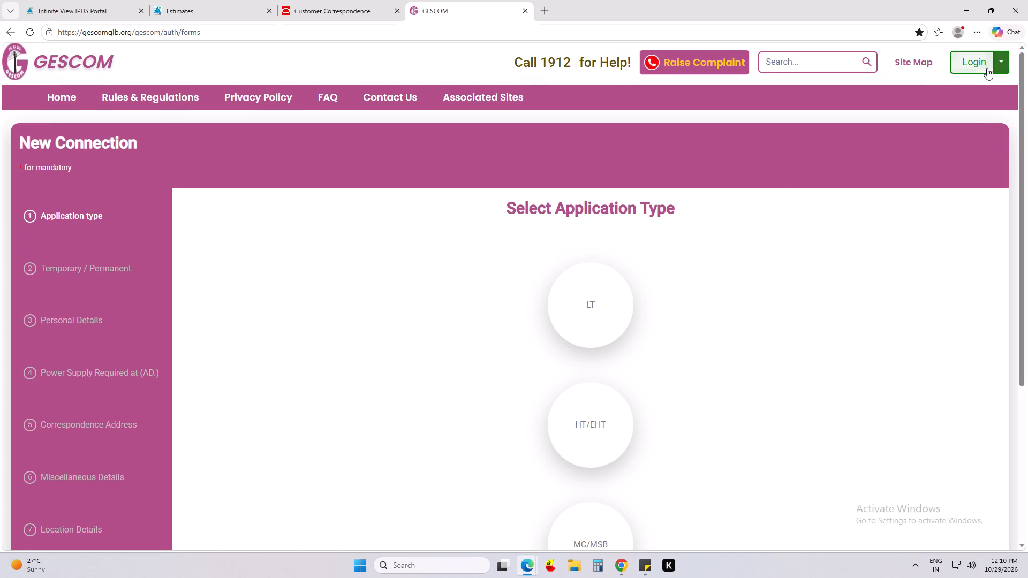
click(986, 70)
click(912, 136)
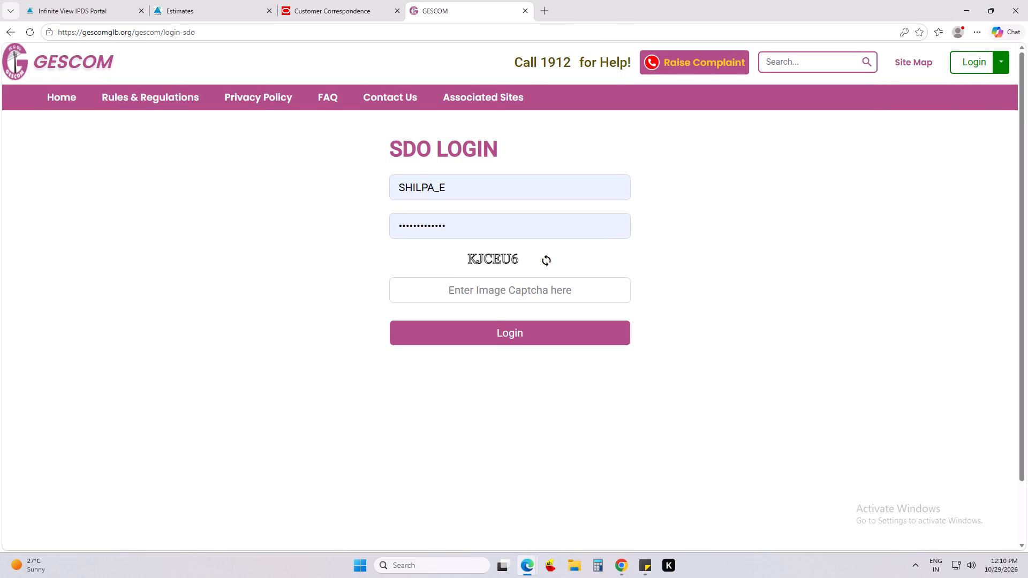
click(516, 296)
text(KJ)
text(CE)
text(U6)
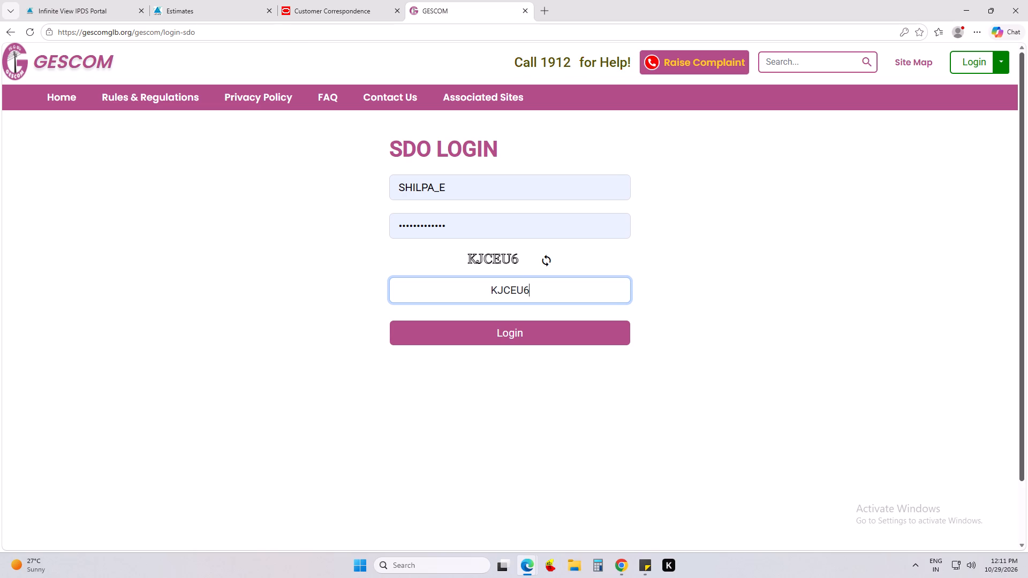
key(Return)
Go to the SDO Dashboard and open the Normal To Smart service.
scroll(496, 336, up, 2)
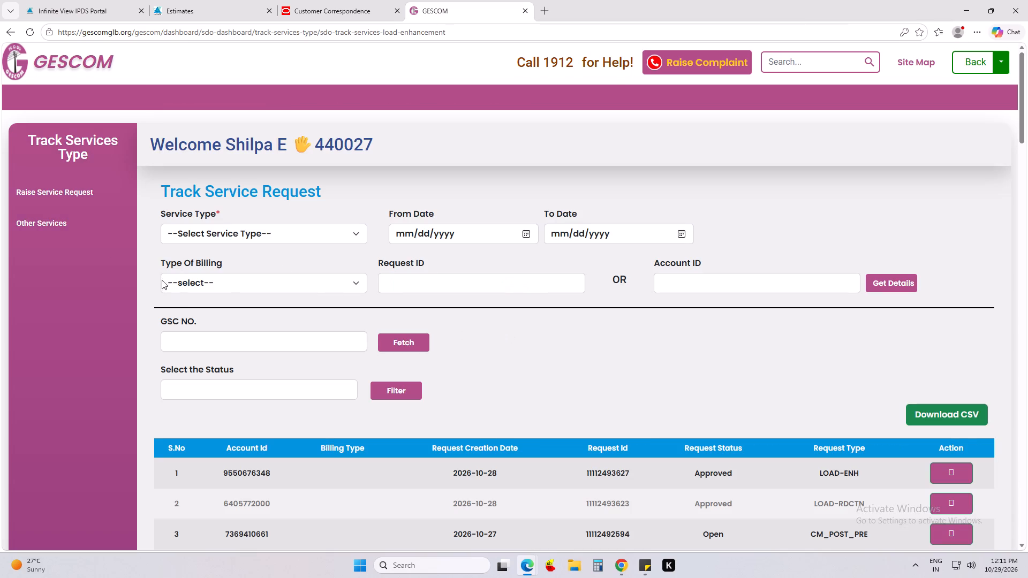
click(88, 229)
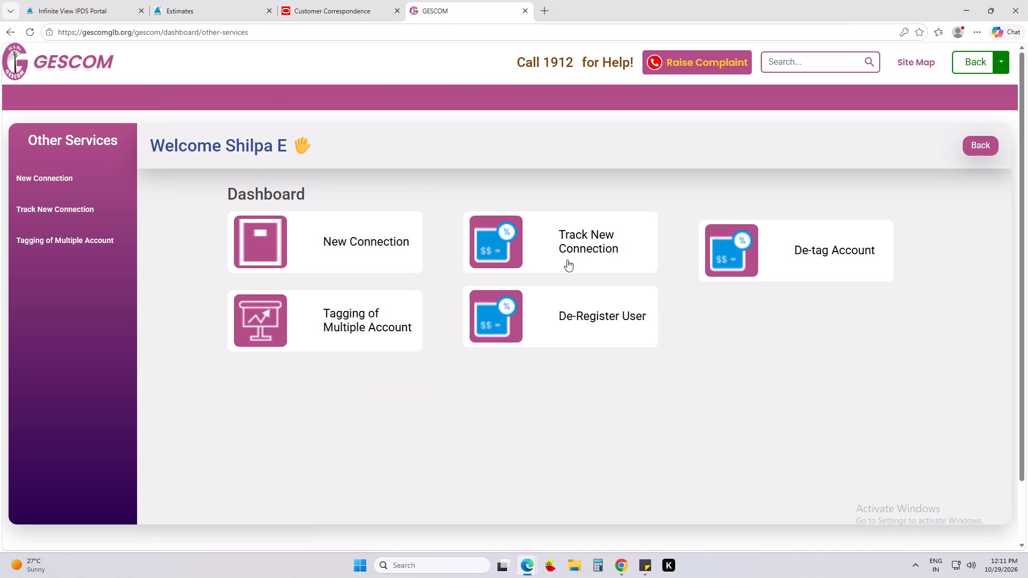
click(977, 72)
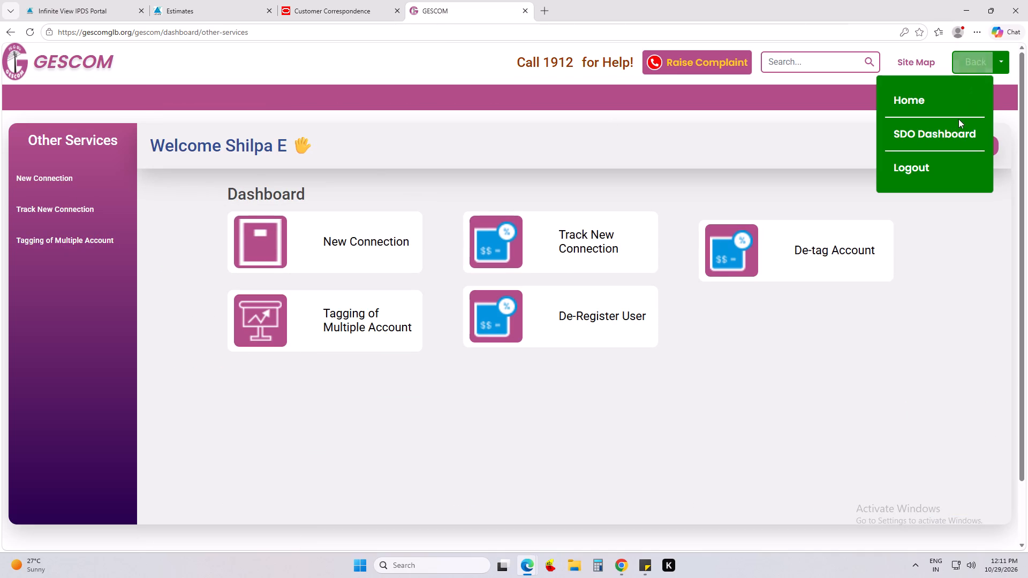
click(926, 135)
scroll(818, 231, down, 5)
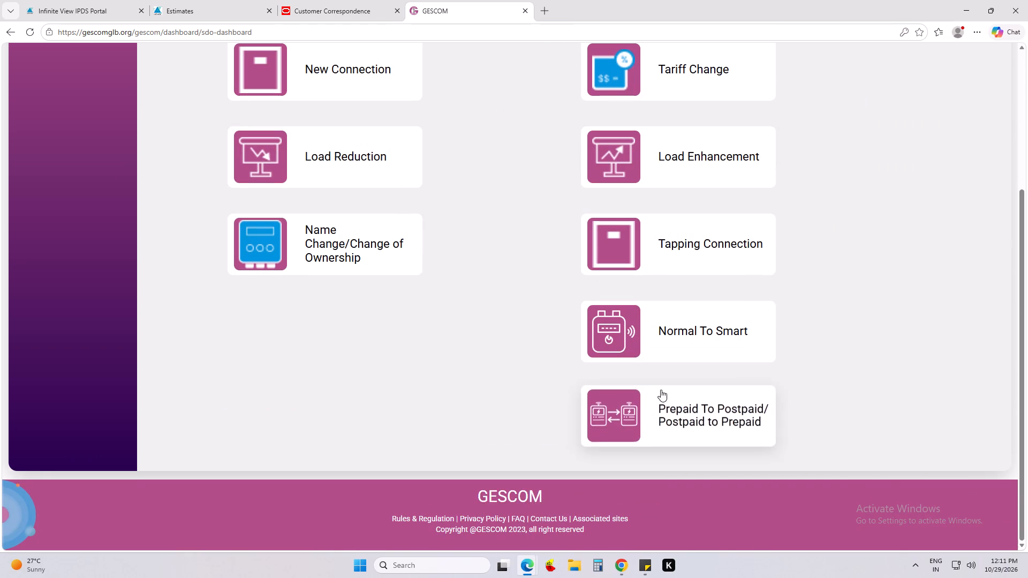
click(660, 322)
Submit a normal-to-smart-meter request for Reliance Jio Infocomm Limited's next account ID, agreeing to the conversion declaration.
click(327, 161)
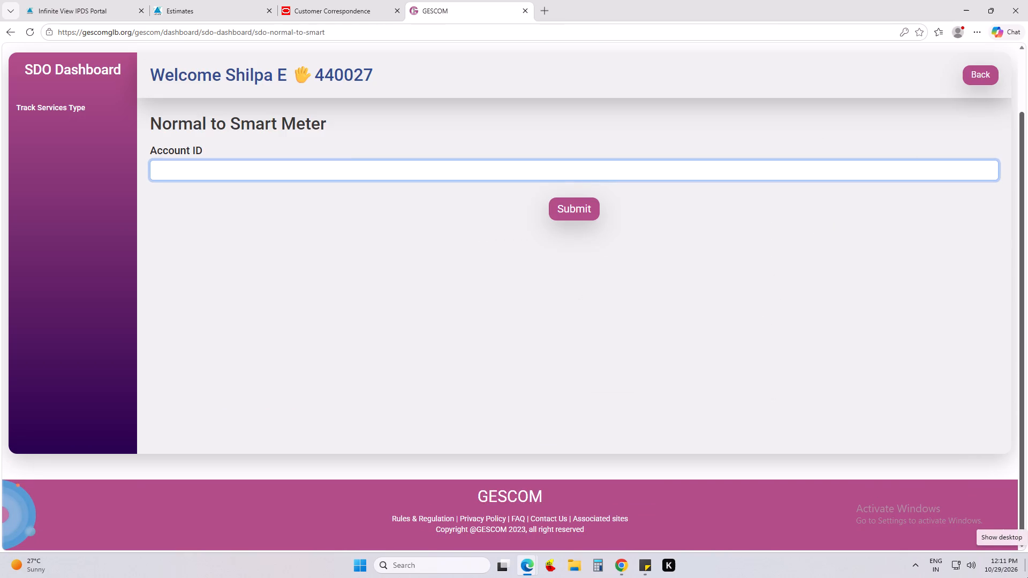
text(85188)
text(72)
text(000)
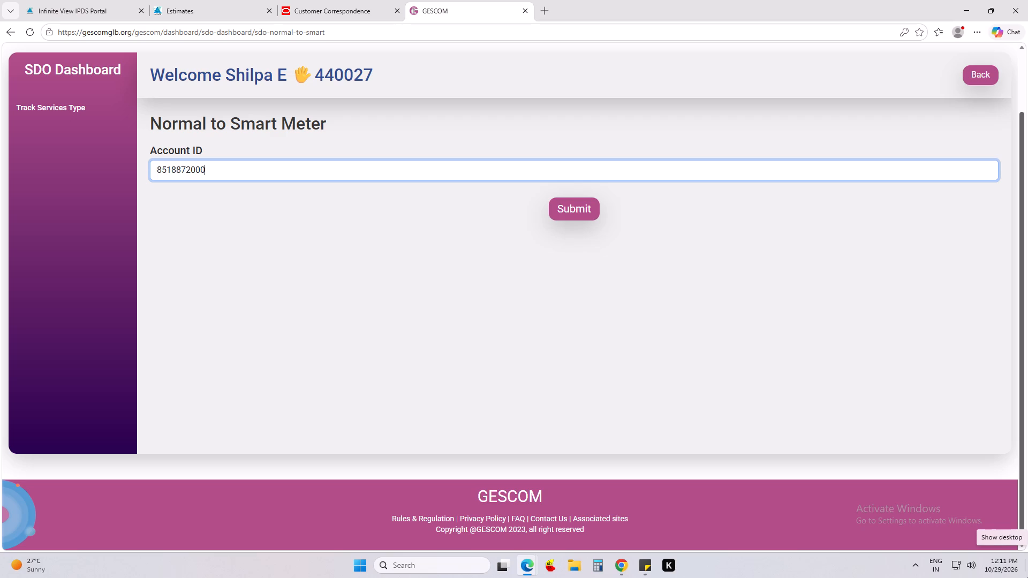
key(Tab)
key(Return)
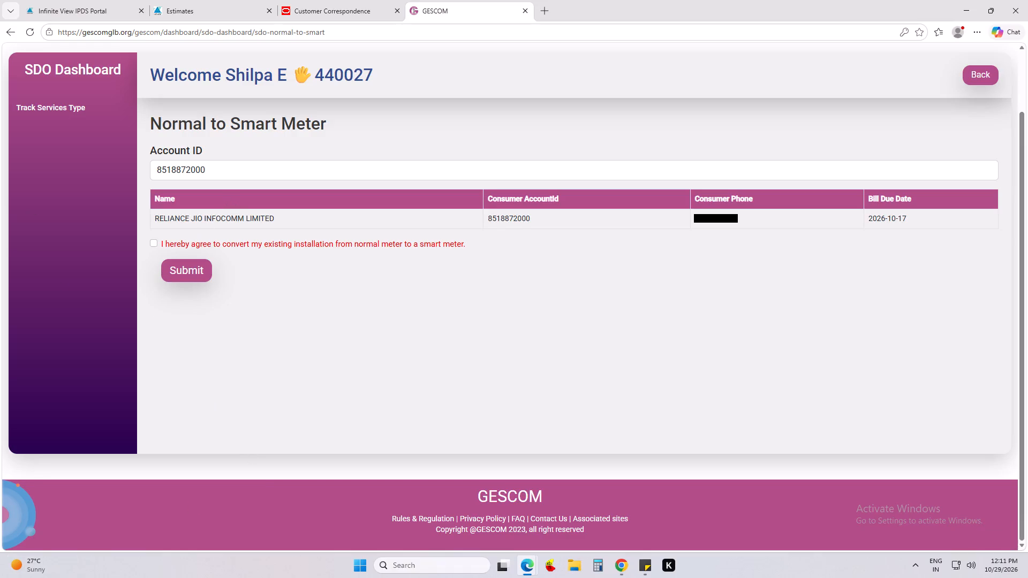
click(152, 241)
click(185, 317)
click(192, 276)
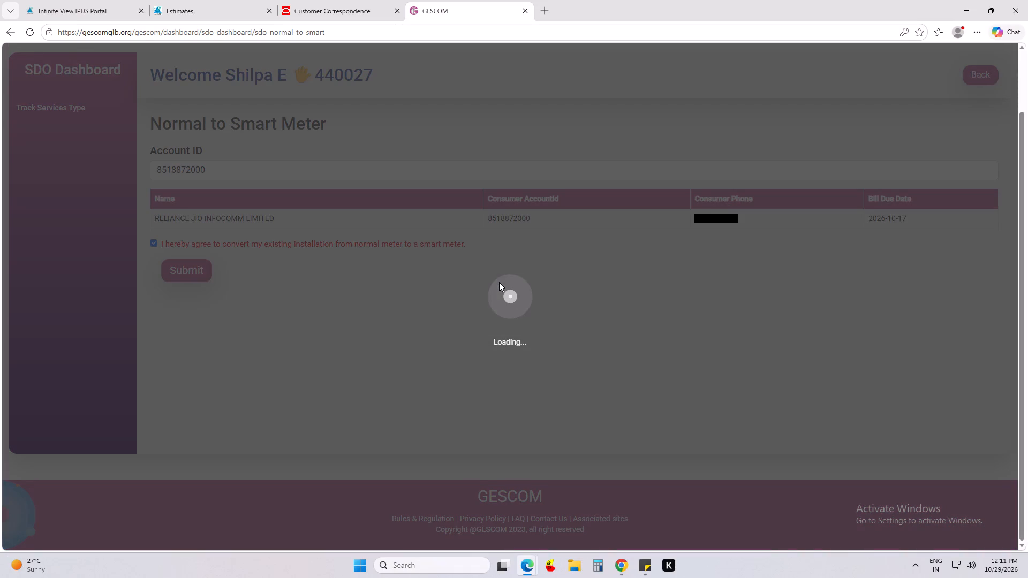
Copy the submitted account ID, search for it in the Oracle billing system and open the account's Old Owner entry.
double_click(218, 172)
key(ctrl+c)
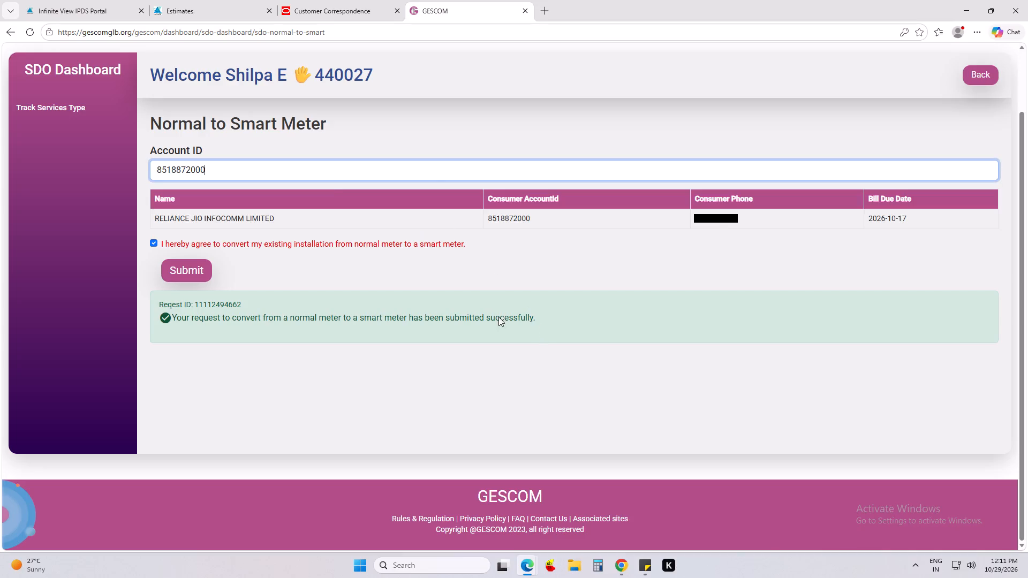
click(298, 0)
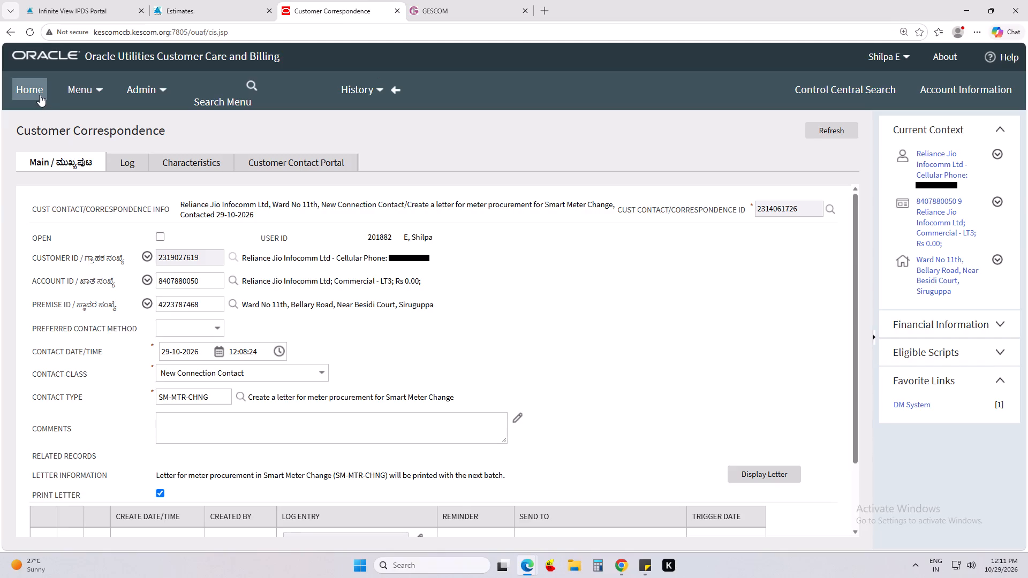
click(40, 95)
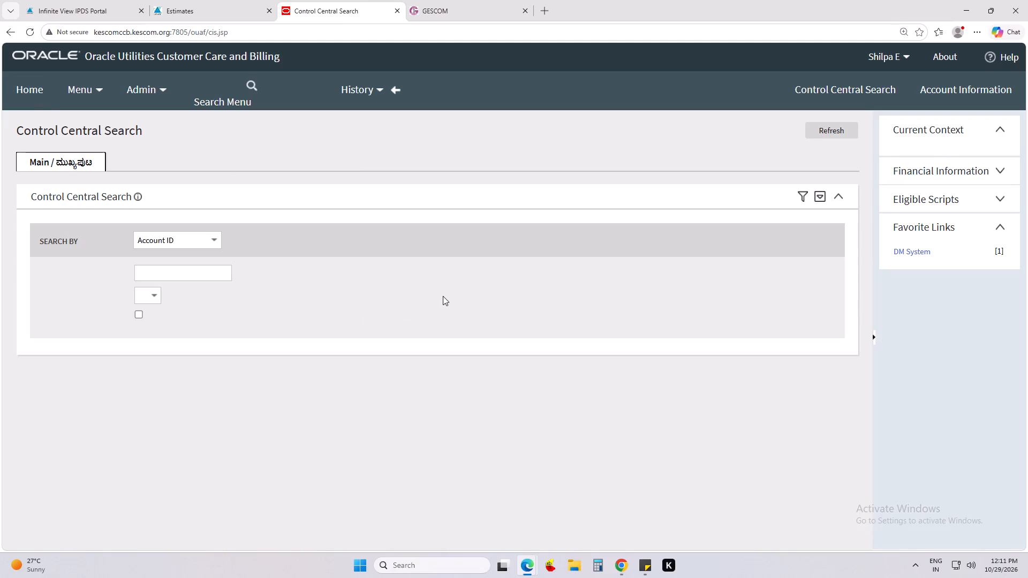
key(ctrl+v)
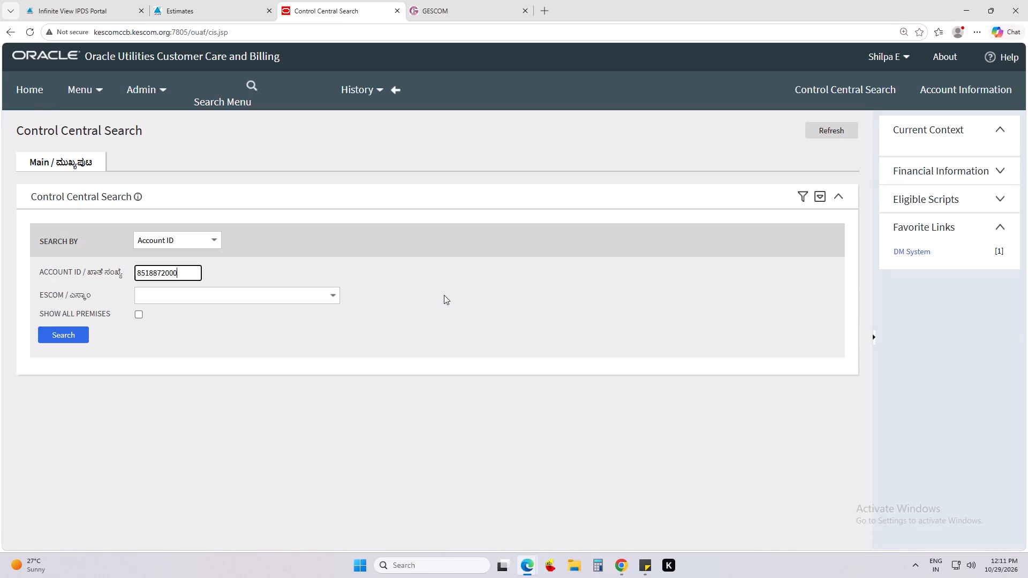
key(Return)
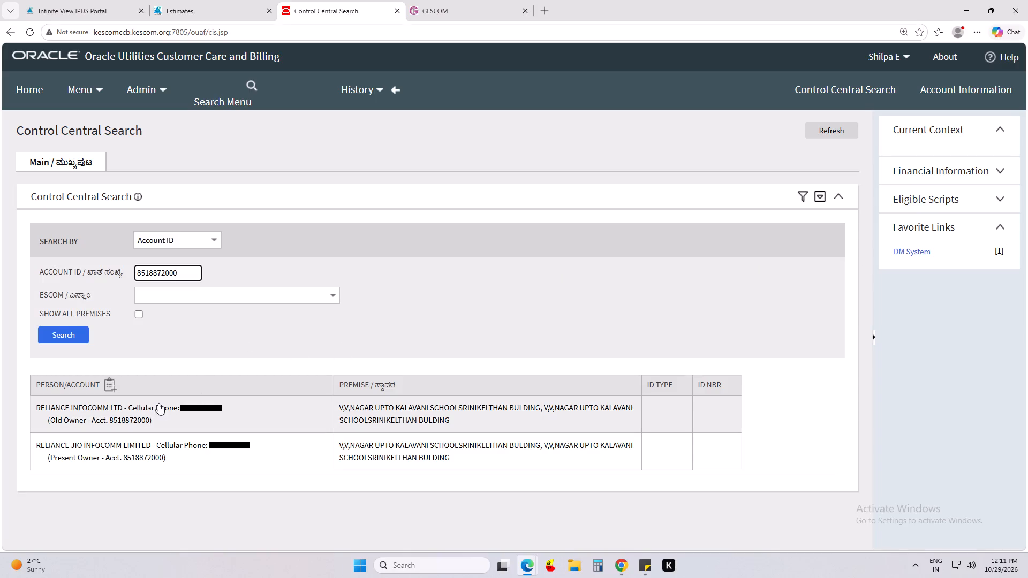
click(142, 415)
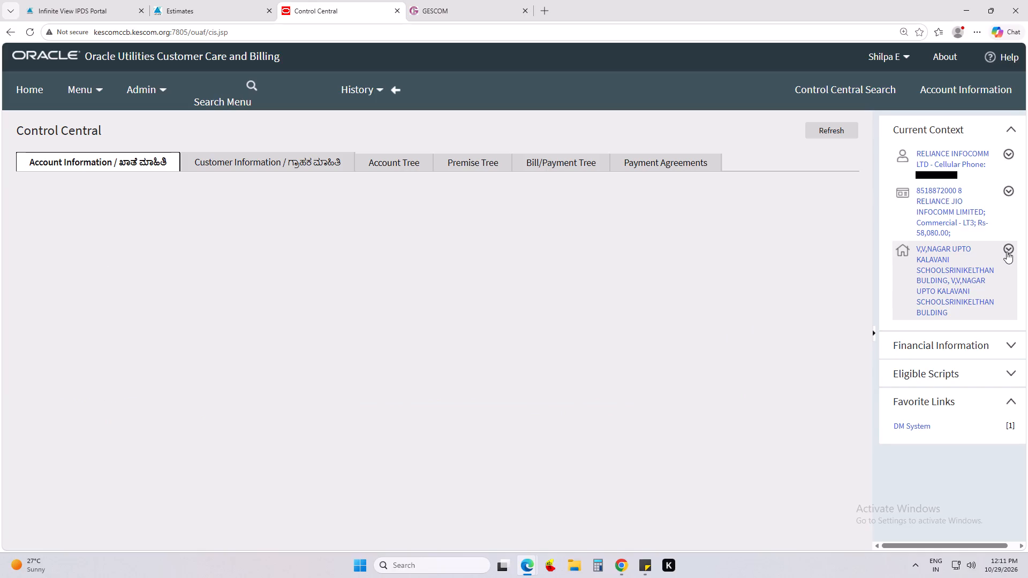
Query the premise's cases and open the Normal to Smart Meter case created on 29-10-2026.
click(1008, 251)
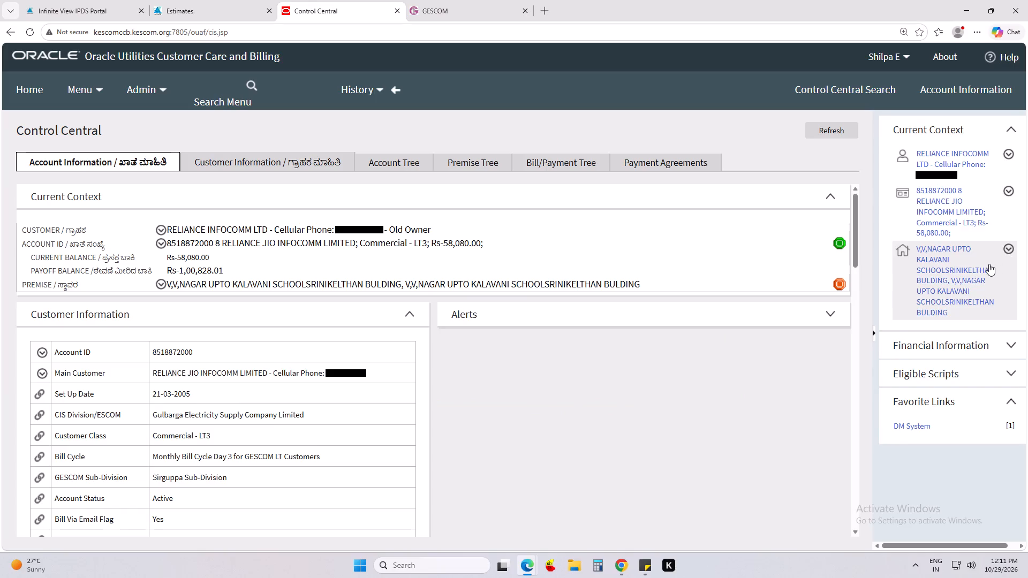
click(1008, 250)
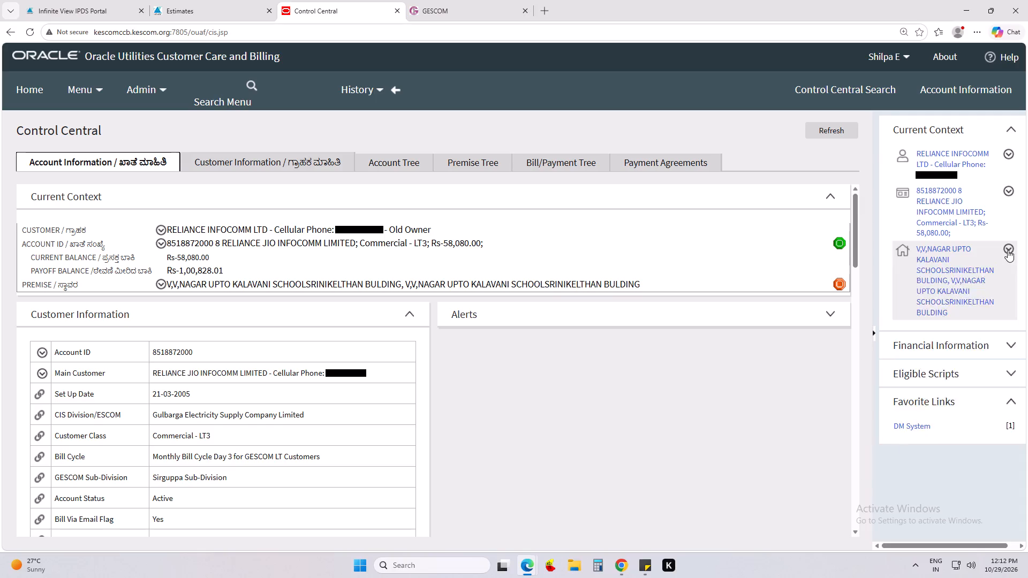
click(876, 278)
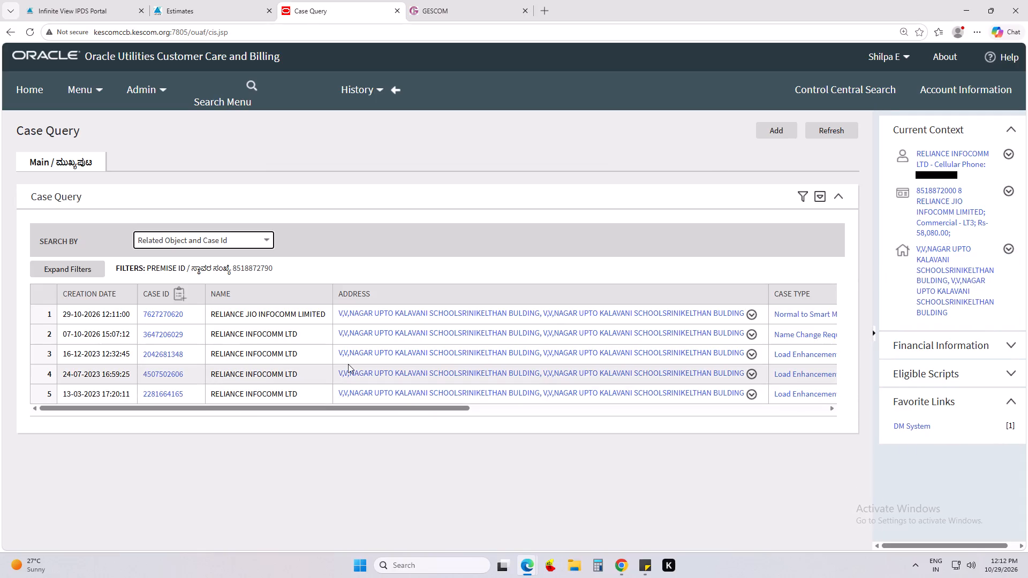
click(173, 315)
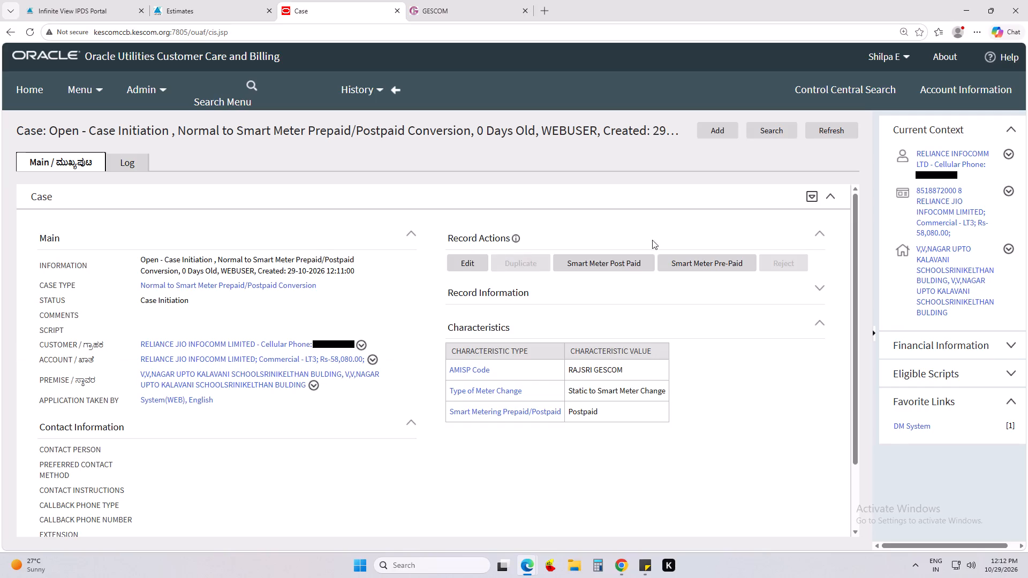
Advance the case to Smart Meter Post Paid.
click(626, 265)
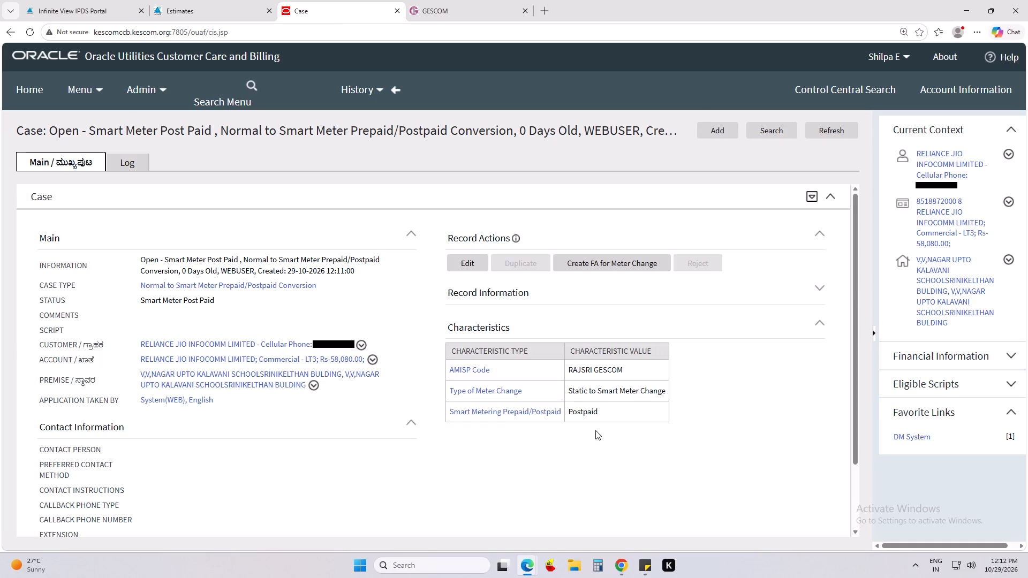
Save the case's required characteristics with 12:12PM as inspection time for energisation and 29-10-2026 as date of energisation.
click(601, 265)
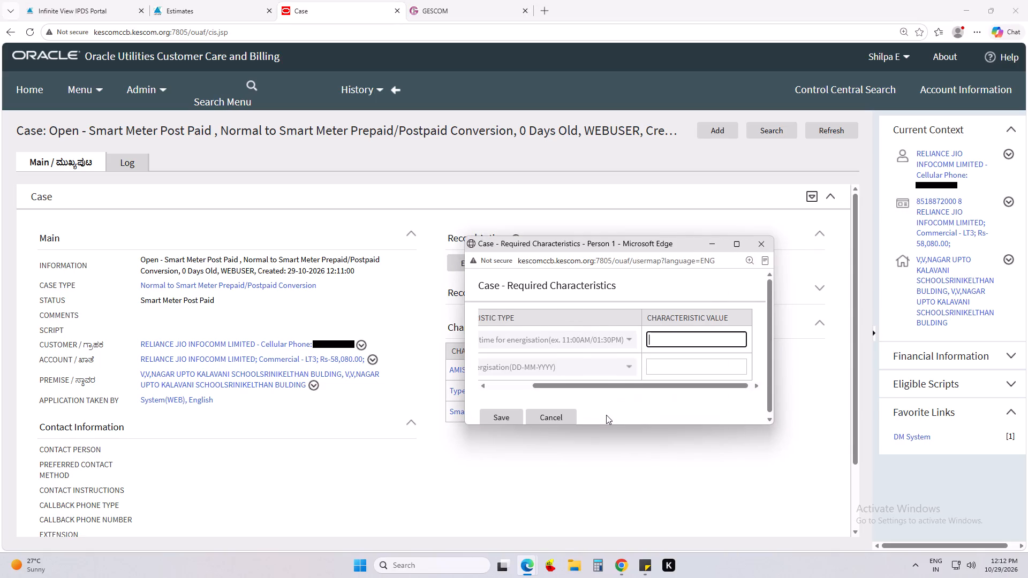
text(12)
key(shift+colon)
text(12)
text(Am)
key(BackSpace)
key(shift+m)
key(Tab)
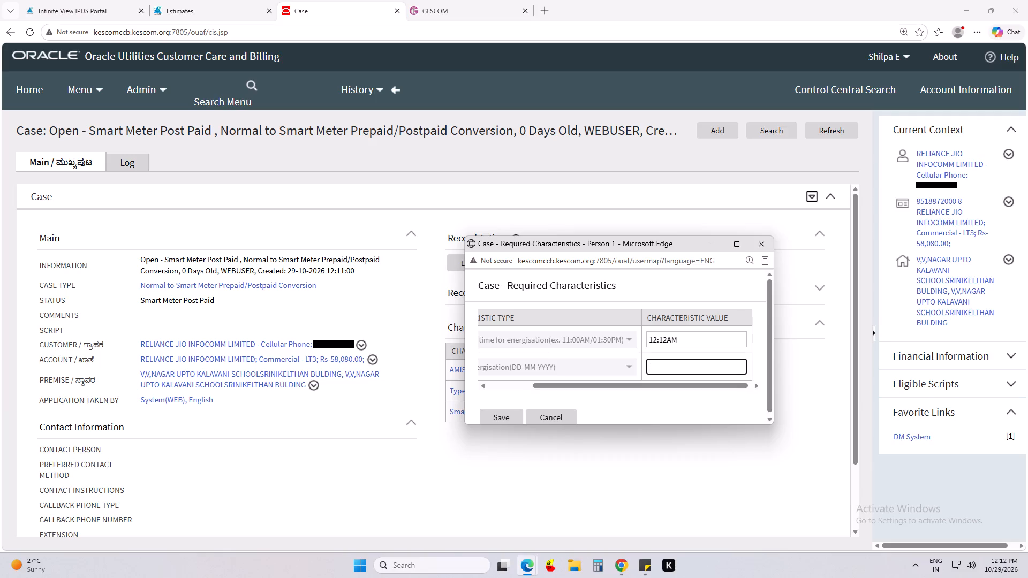
click(683, 332)
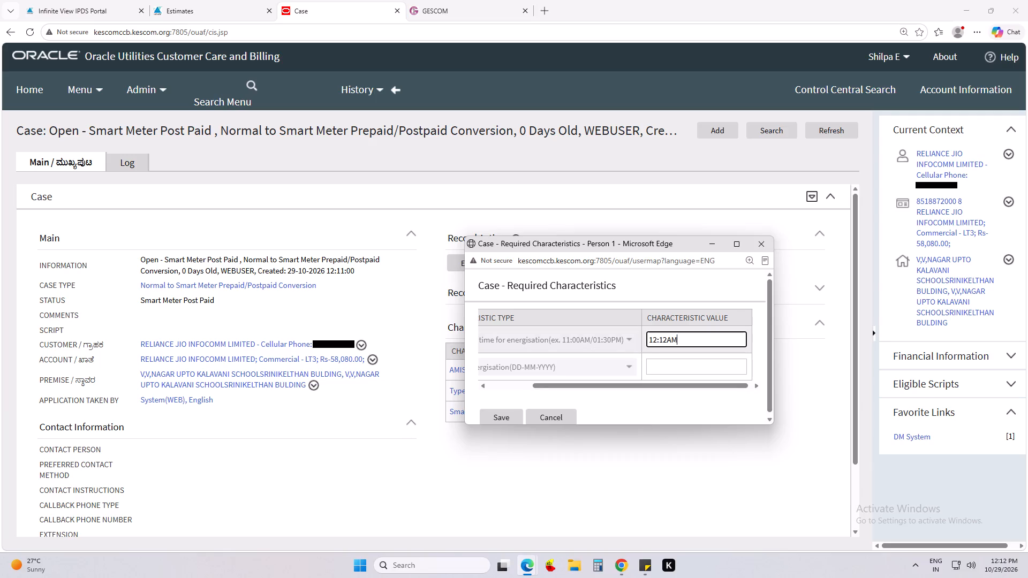
key(BackSpace)
key(BackSpace)
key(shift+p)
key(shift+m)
key(Tab)
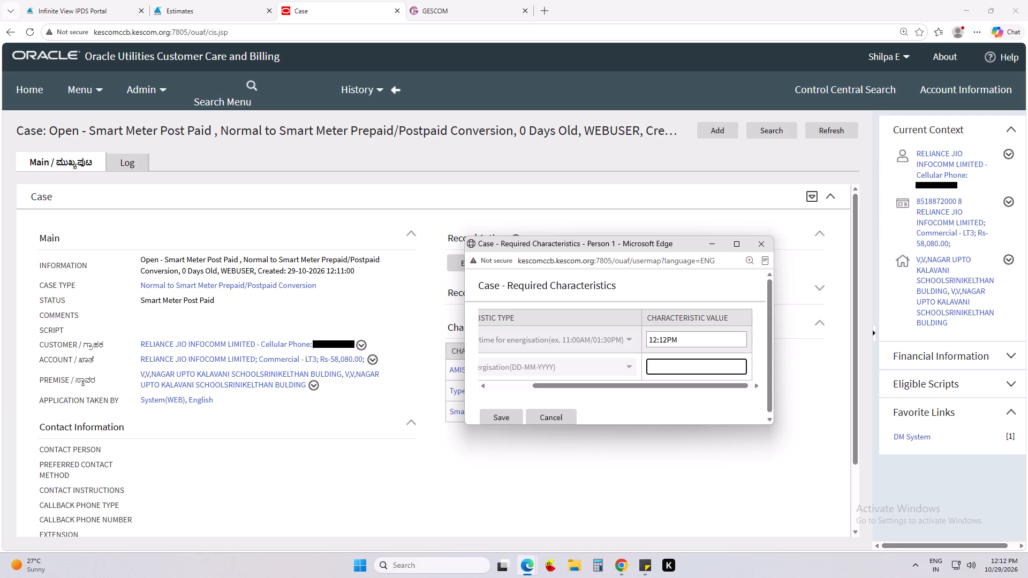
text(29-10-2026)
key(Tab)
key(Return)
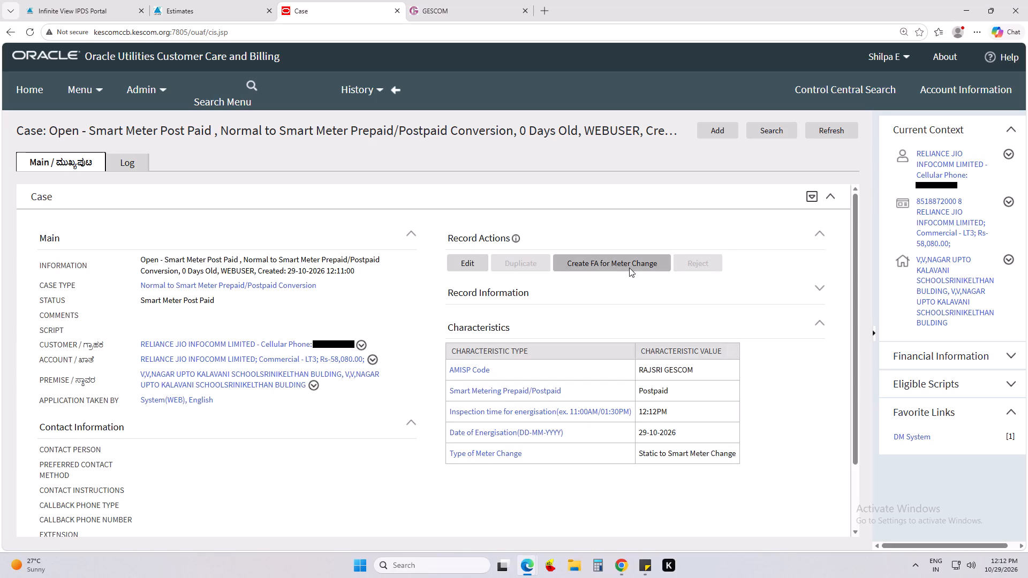
Advance the case to Create FA for Meter Change.
click(628, 267)
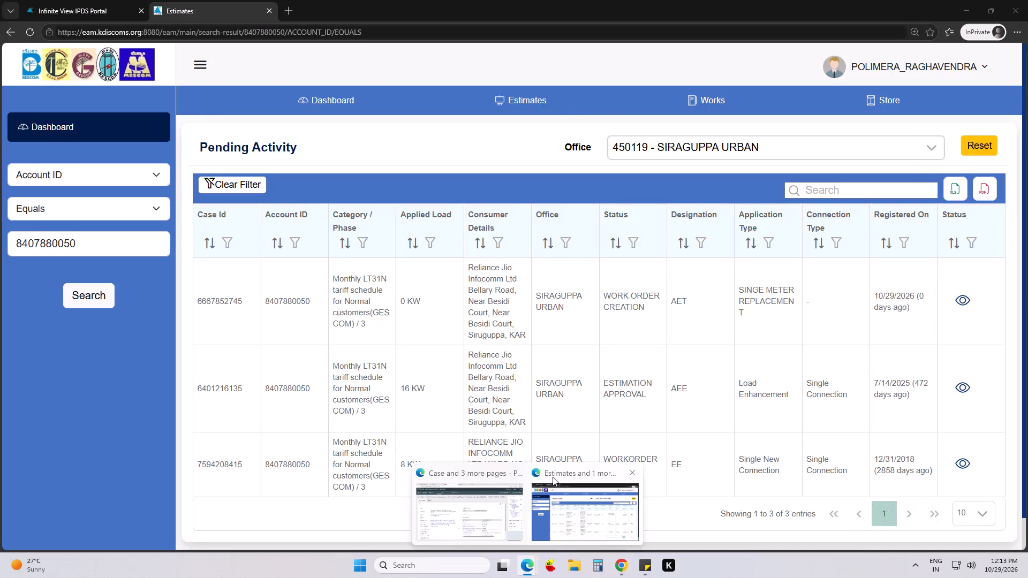
click(508, 500)
Open the case's next required characteristics and set Smart Meter Type to SMW-LTP3, LT AC 3 Phase 4 Wire, 10-60 Amps Smart Energy Meter.
click(595, 265)
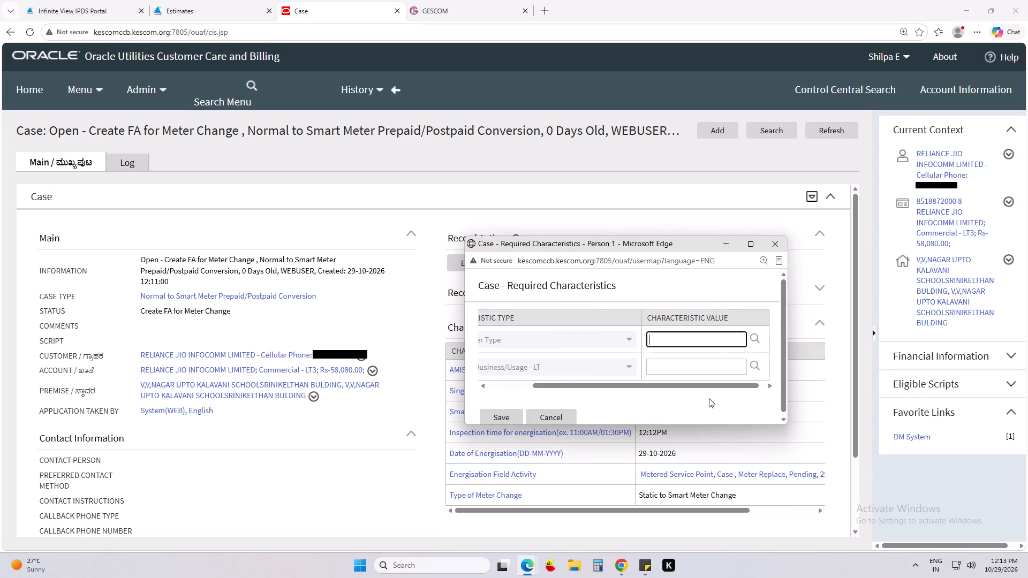
click(757, 337)
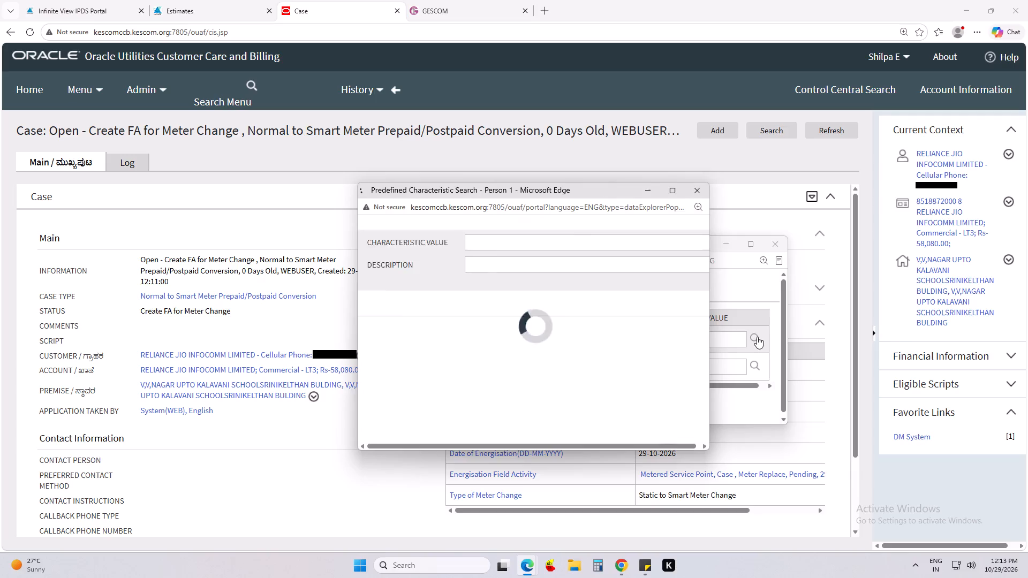
click(642, 320)
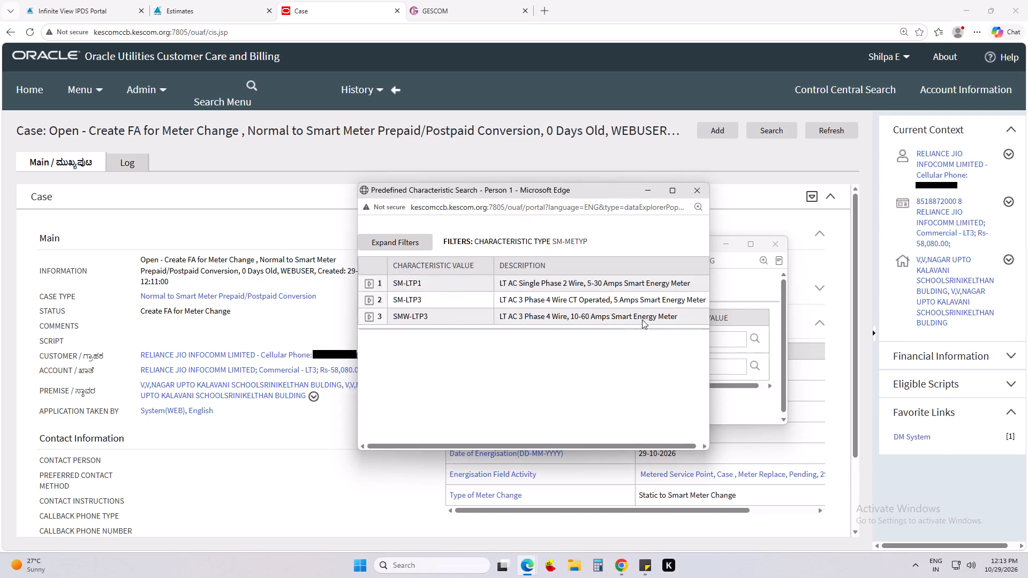
click(667, 363)
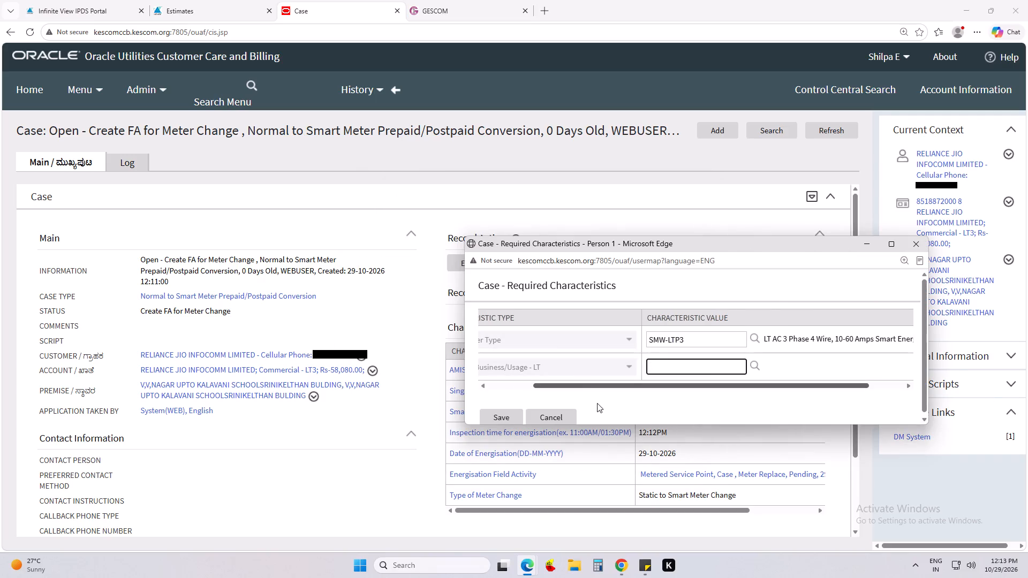
drag(578, 384, 512, 391)
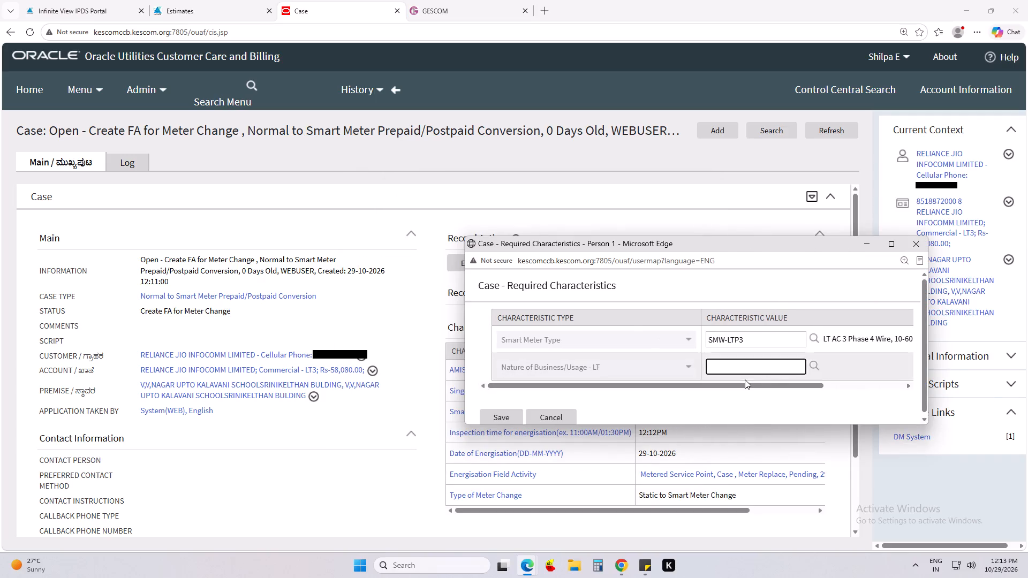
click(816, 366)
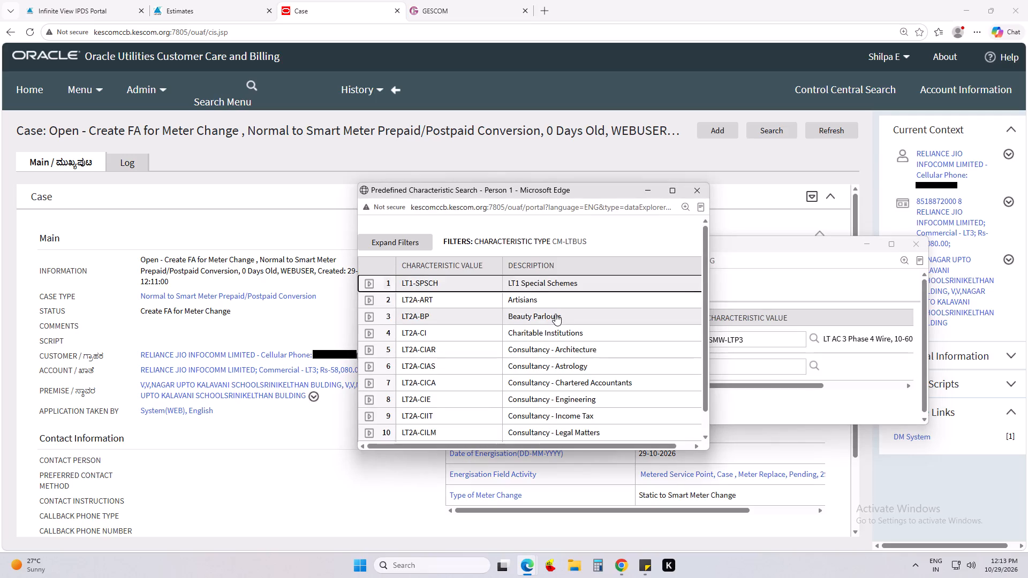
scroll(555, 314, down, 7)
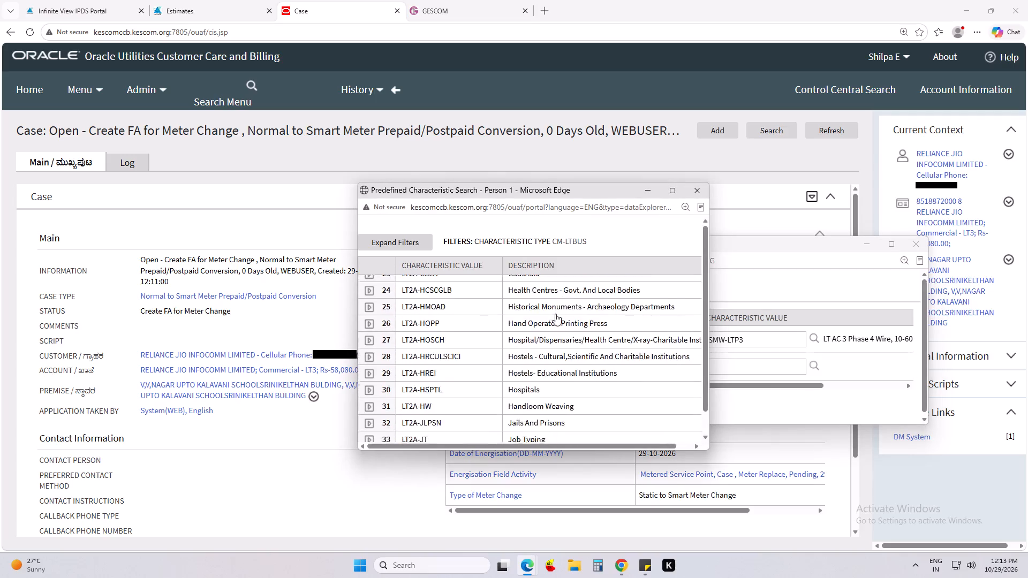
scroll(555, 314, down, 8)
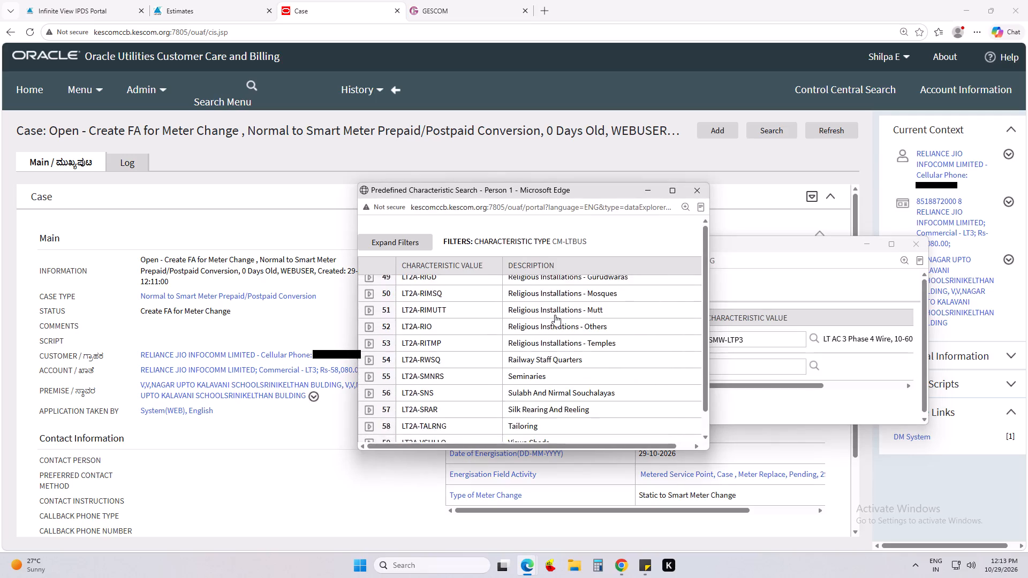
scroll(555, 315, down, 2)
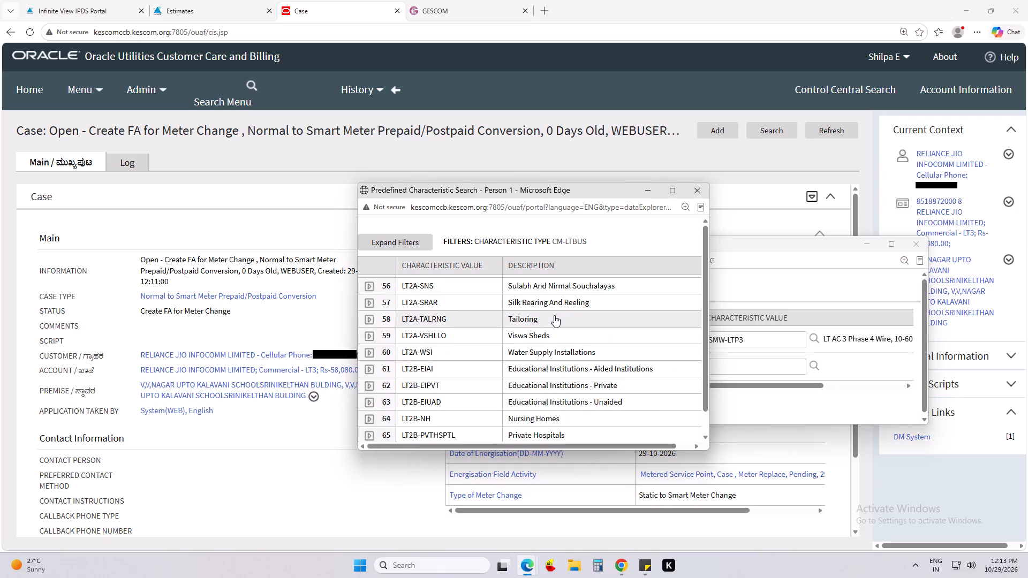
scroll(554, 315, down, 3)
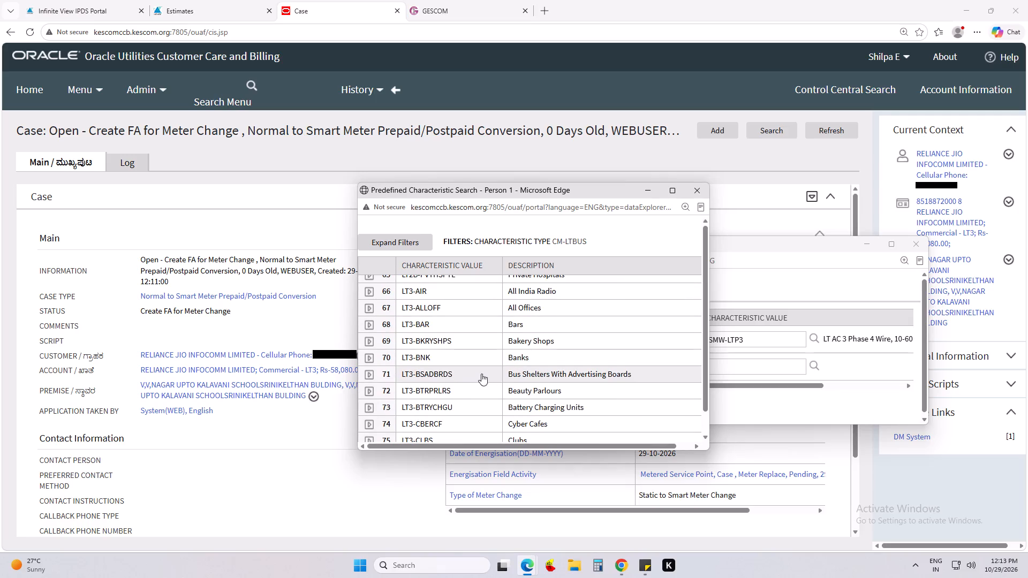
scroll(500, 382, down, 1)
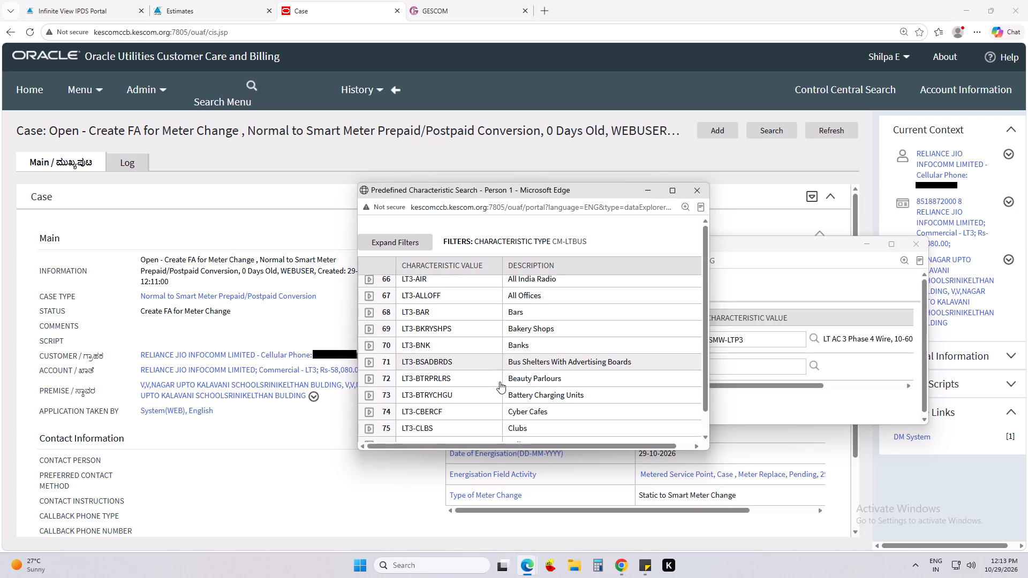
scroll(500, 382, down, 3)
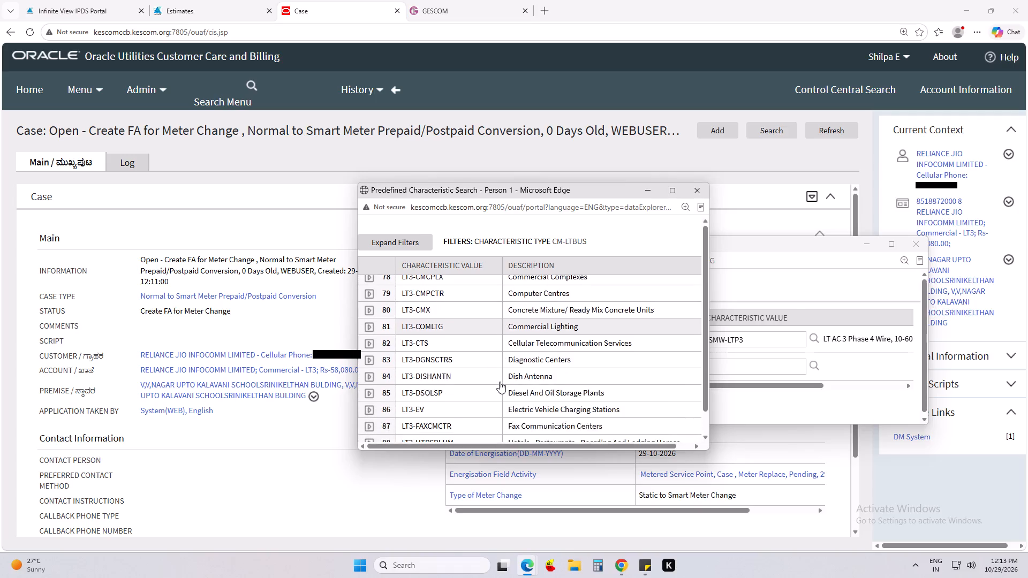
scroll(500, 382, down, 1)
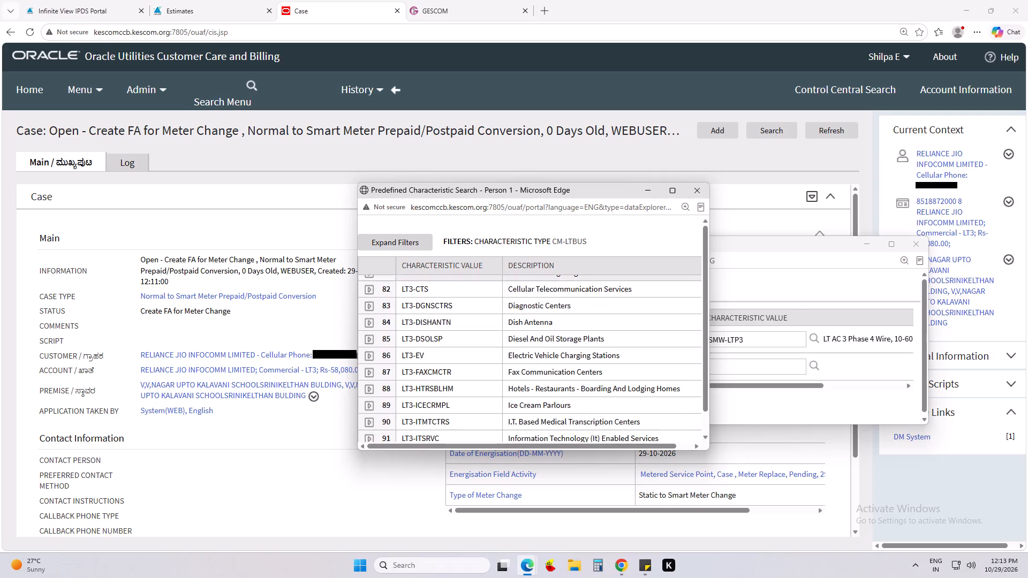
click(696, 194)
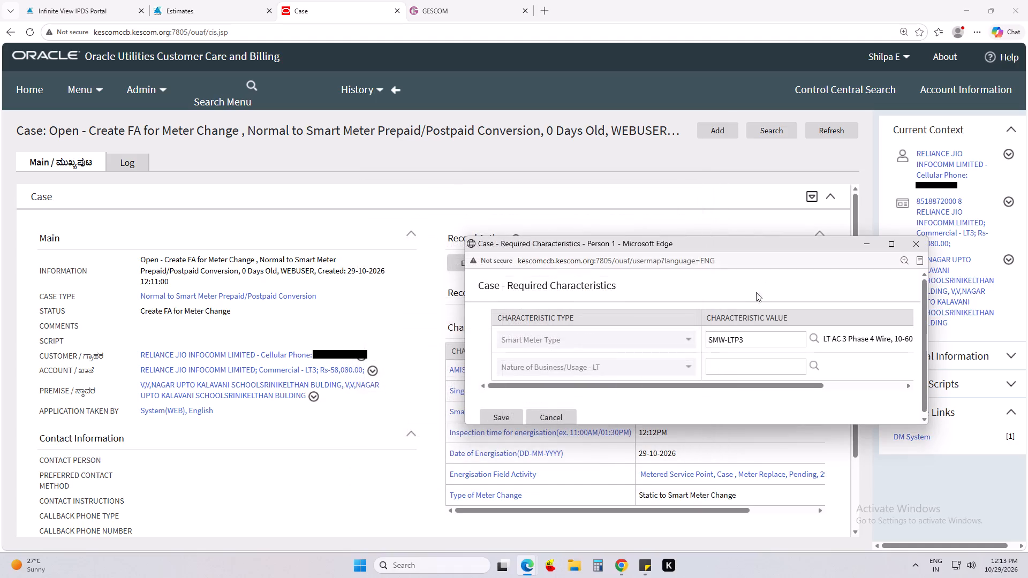
Look through the Nature of Business/Usage - LT values for the LT3 entry that fits the Reliance Jio account.
click(812, 368)
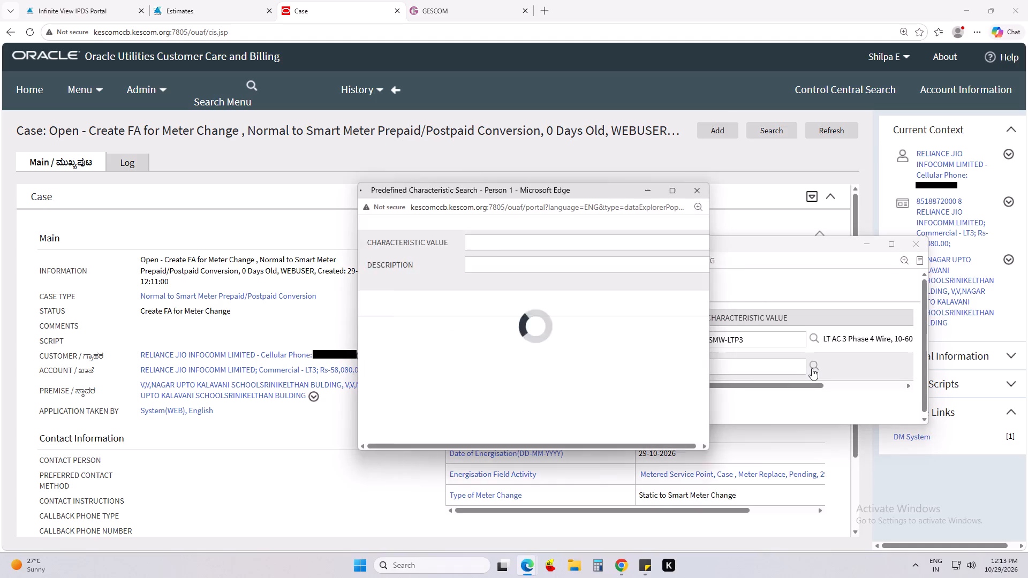
scroll(554, 333, down, 2)
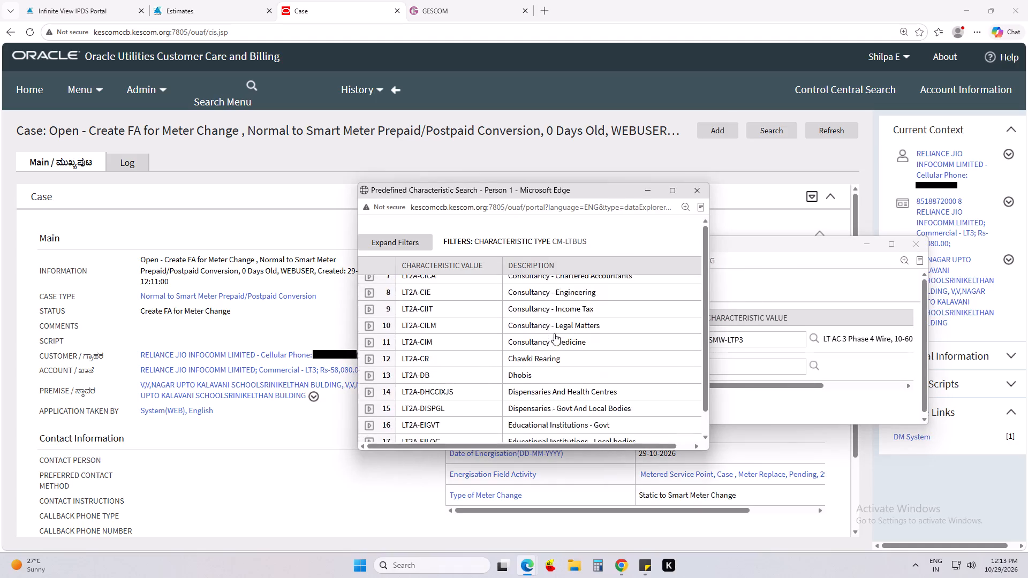
scroll(554, 333, down, 8)
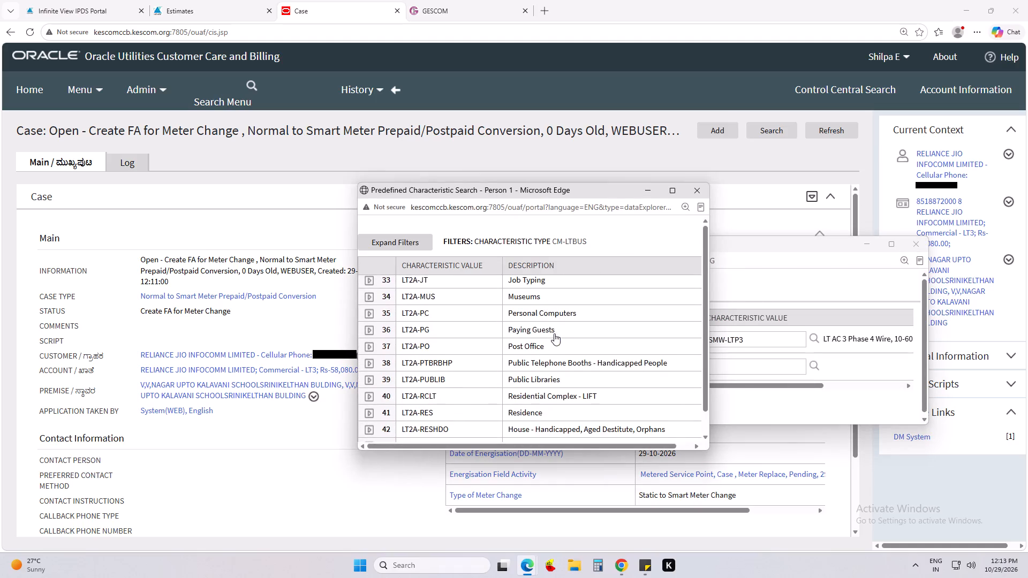
scroll(554, 333, down, 4)
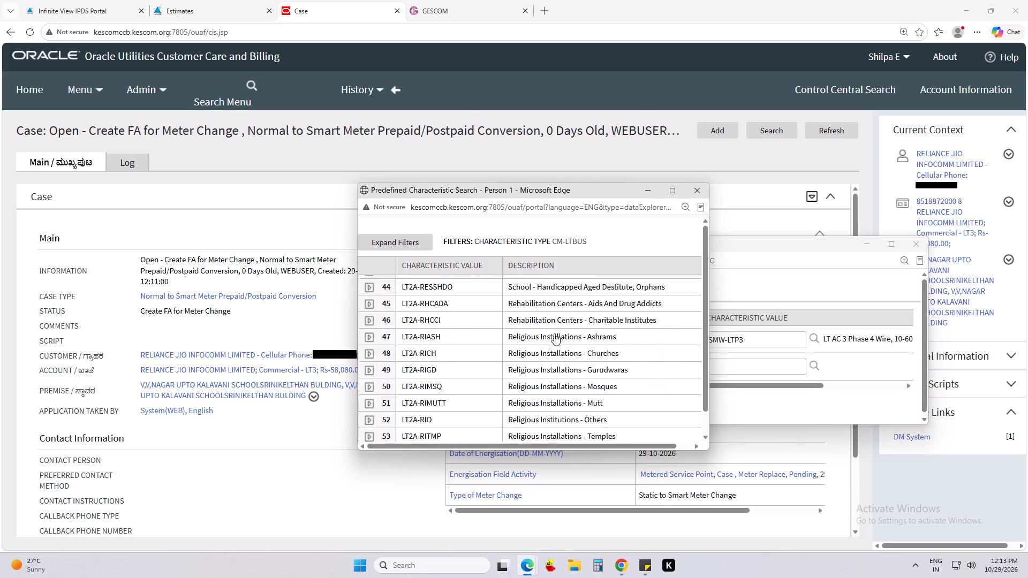
scroll(554, 333, down, 6)
scroll(554, 333, up, 1)
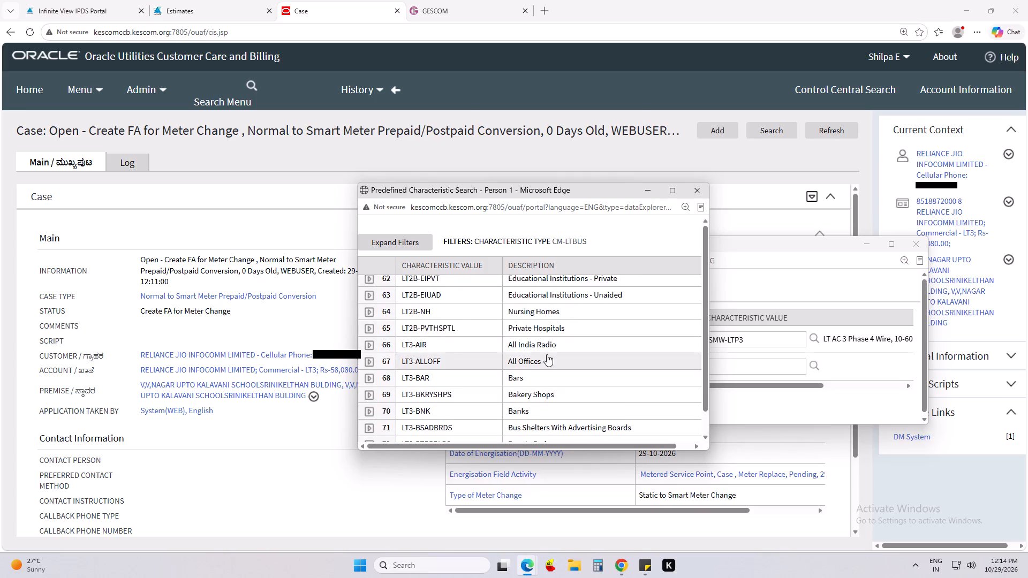
scroll(547, 354, down, 1)
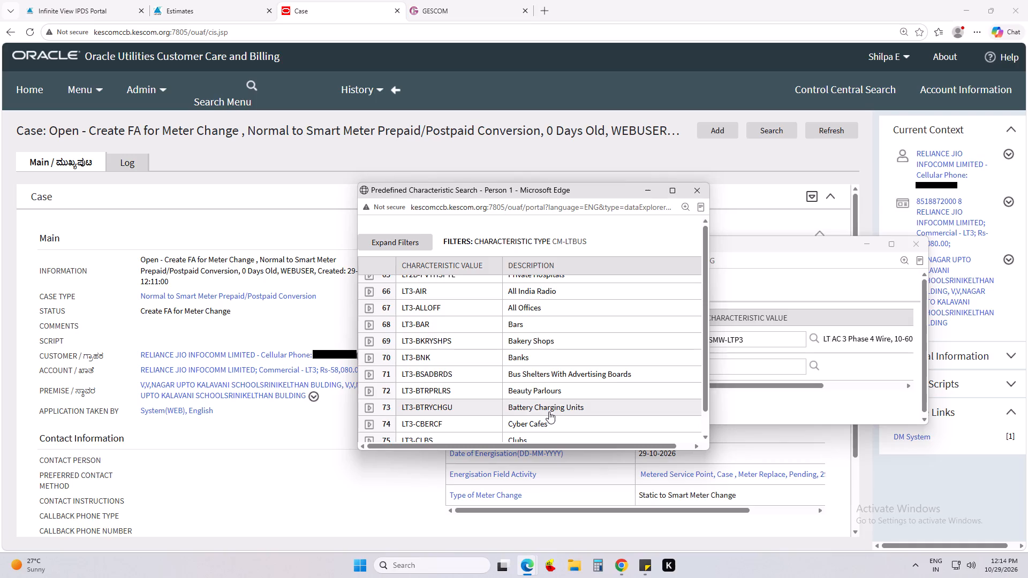
scroll(546, 424, down, 1)
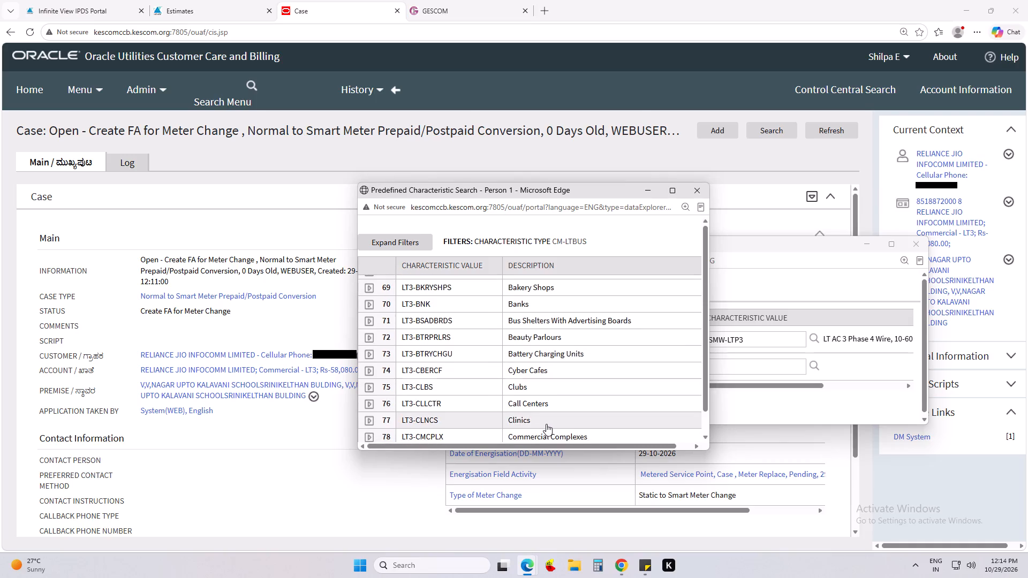
scroll(546, 424, down, 1)
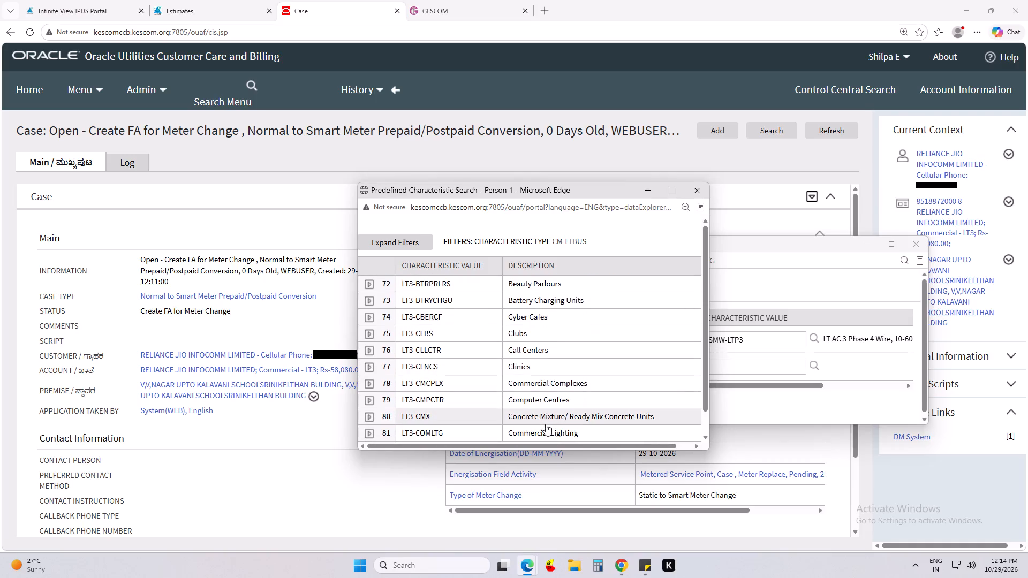
scroll(546, 424, down, 1)
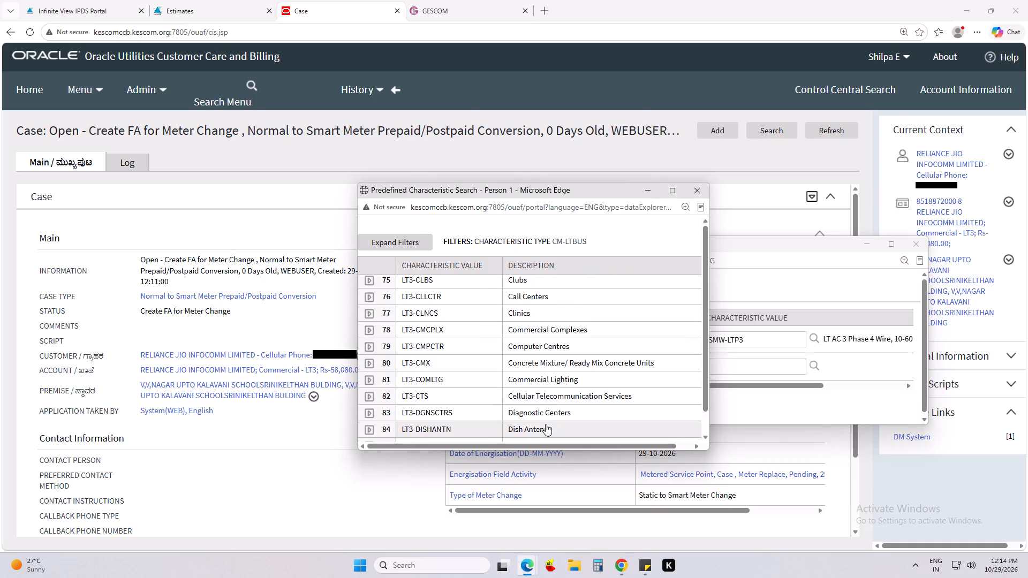
scroll(546, 424, down, 1)
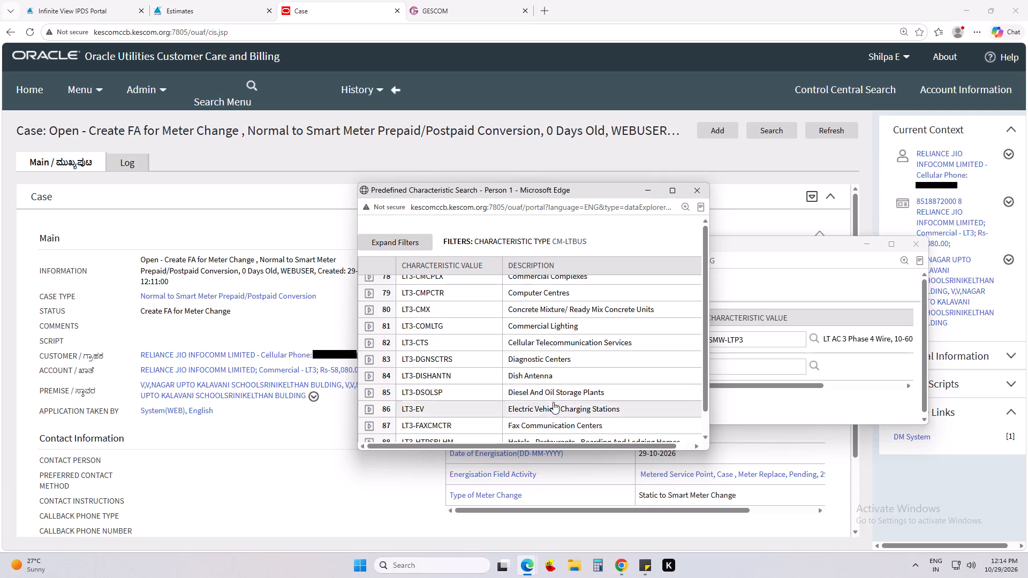
scroll(553, 396, down, 1)
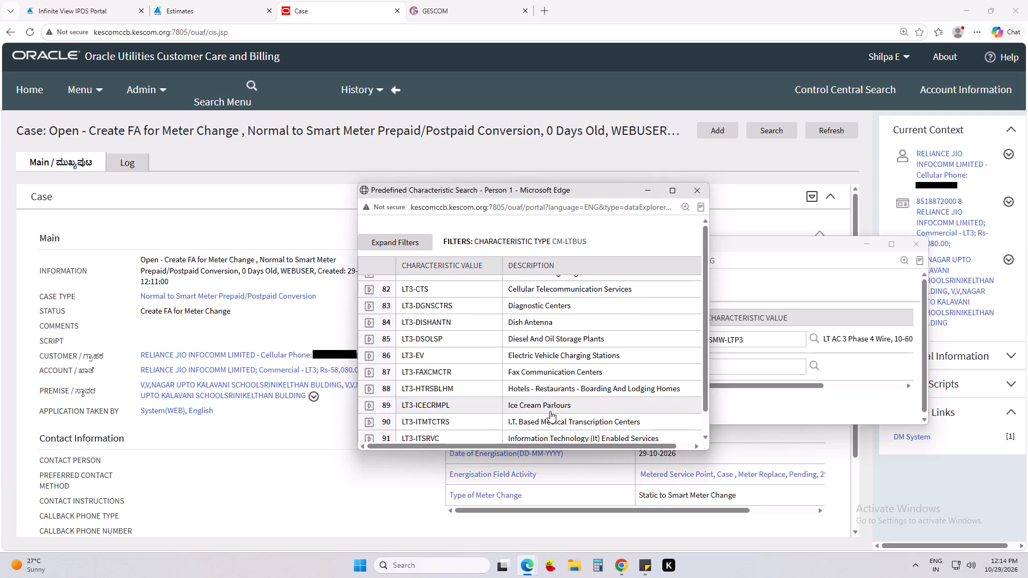
scroll(548, 418, down, 1)
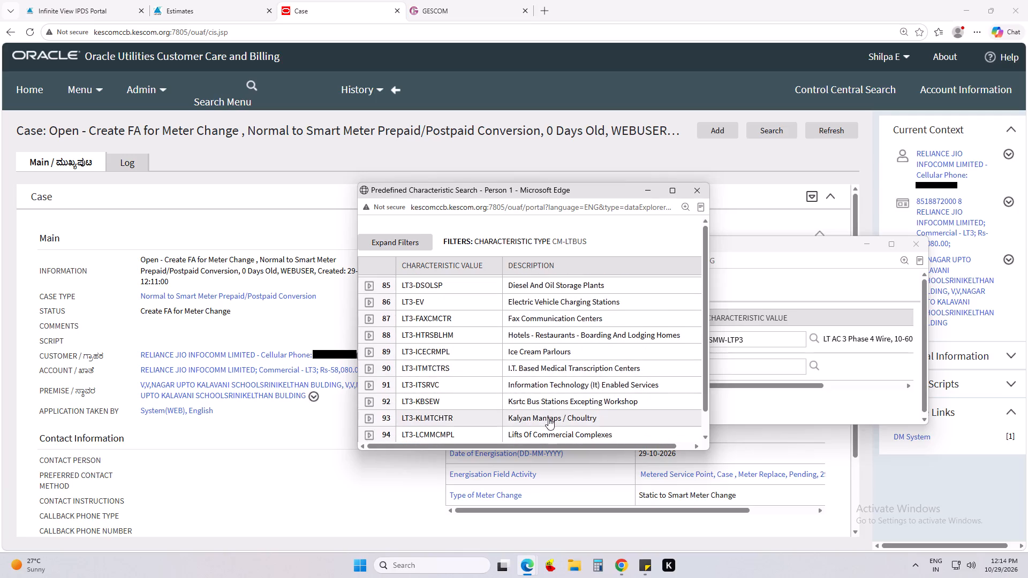
scroll(548, 418, down, 1)
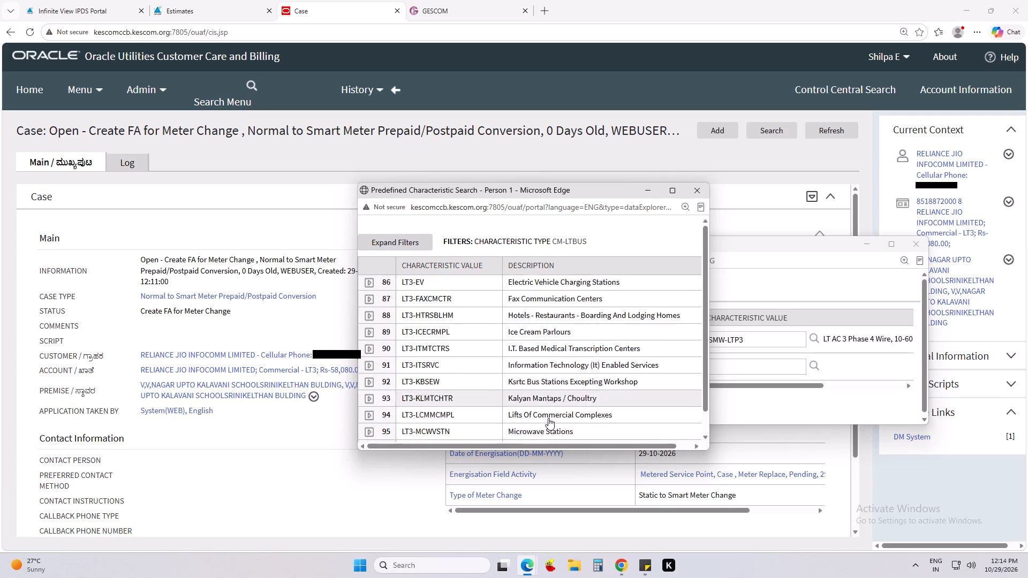
scroll(548, 418, down, 1)
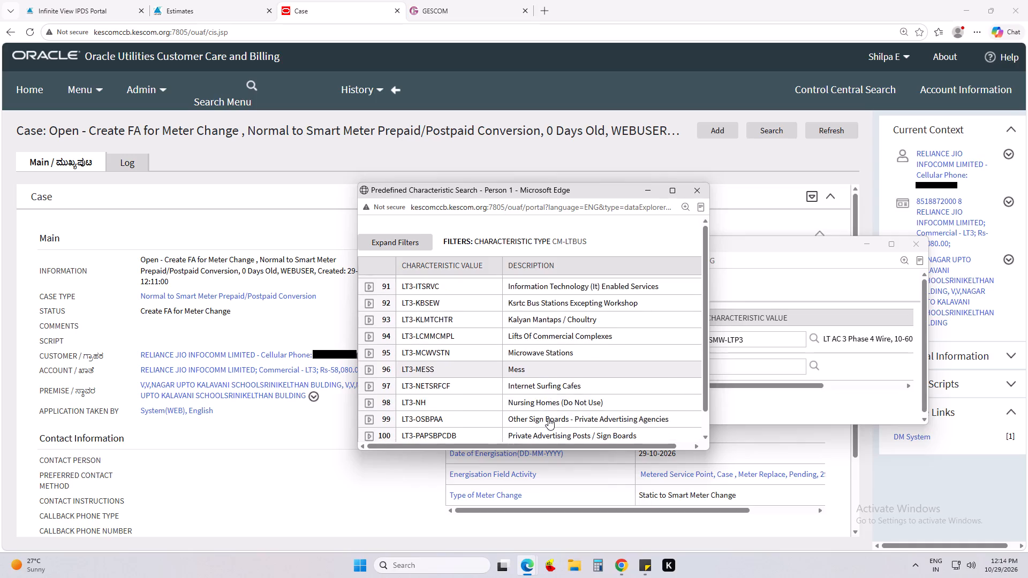
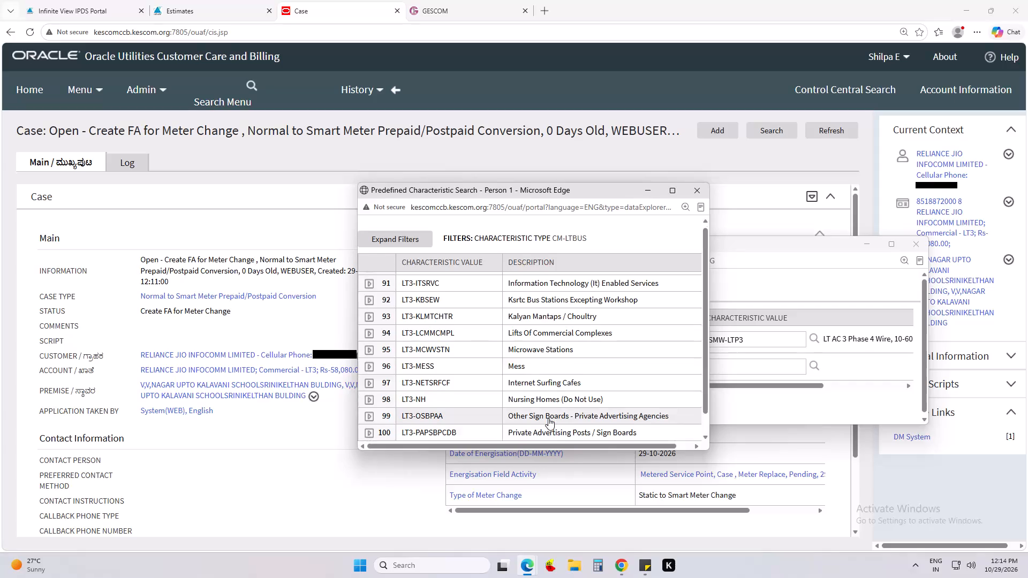
Set Nature of Business/Usage - LT to LT3-CMCPLX, Commercial Complexes, and save the case's required characteristics.
scroll(548, 418, down, 1)
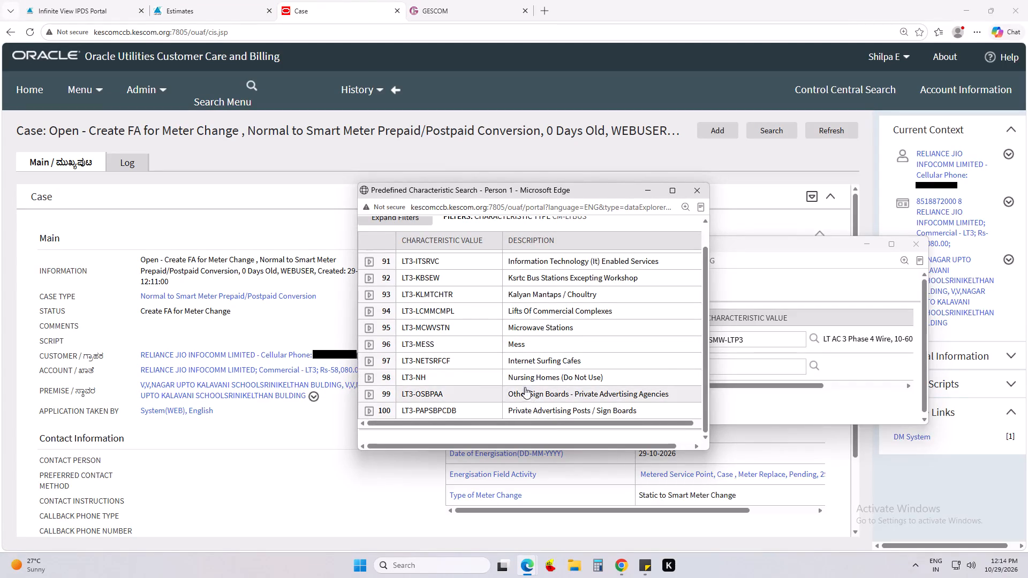
scroll(515, 349, up, 4)
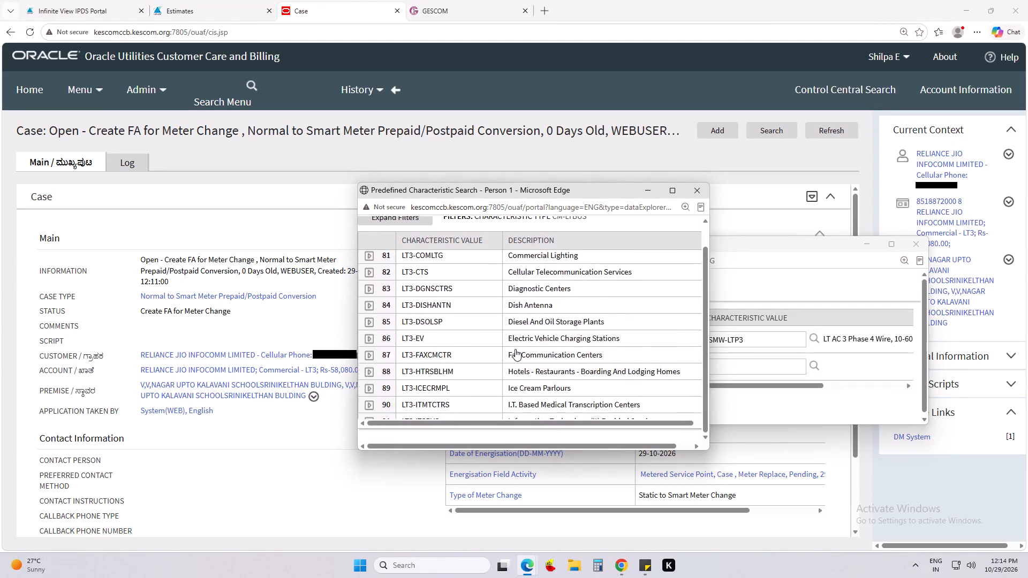
scroll(545, 355, up, 1)
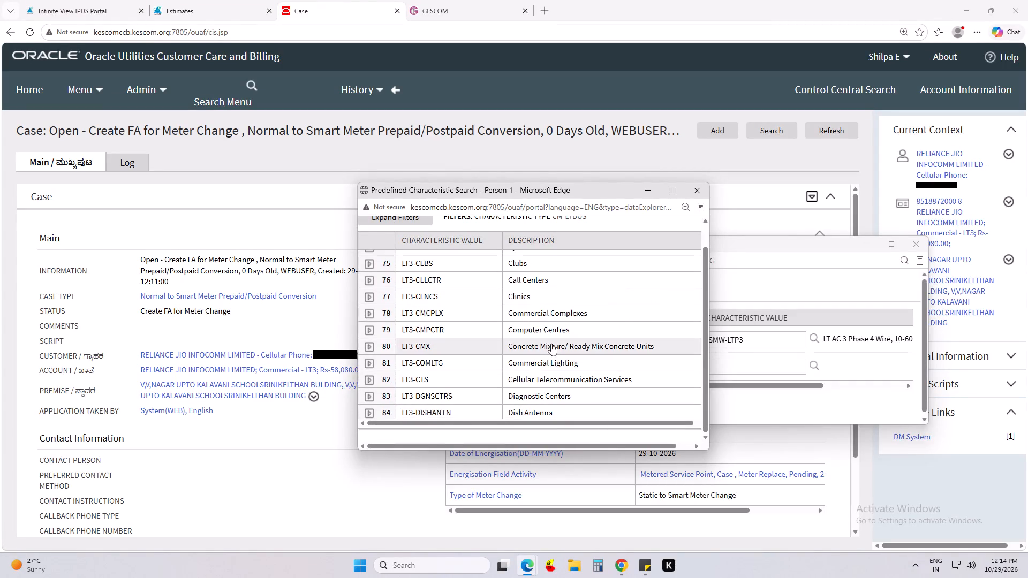
click(535, 315)
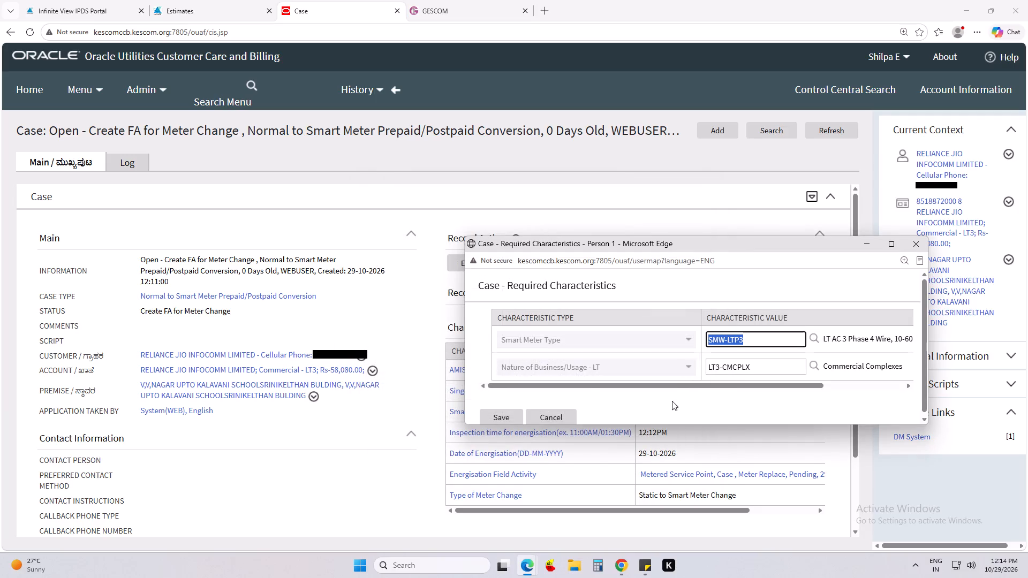
click(505, 415)
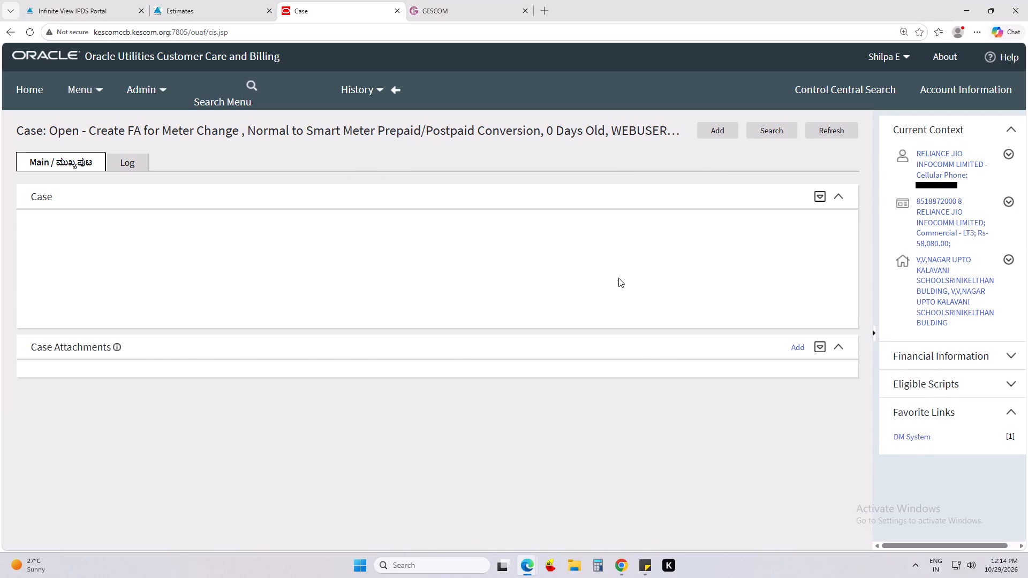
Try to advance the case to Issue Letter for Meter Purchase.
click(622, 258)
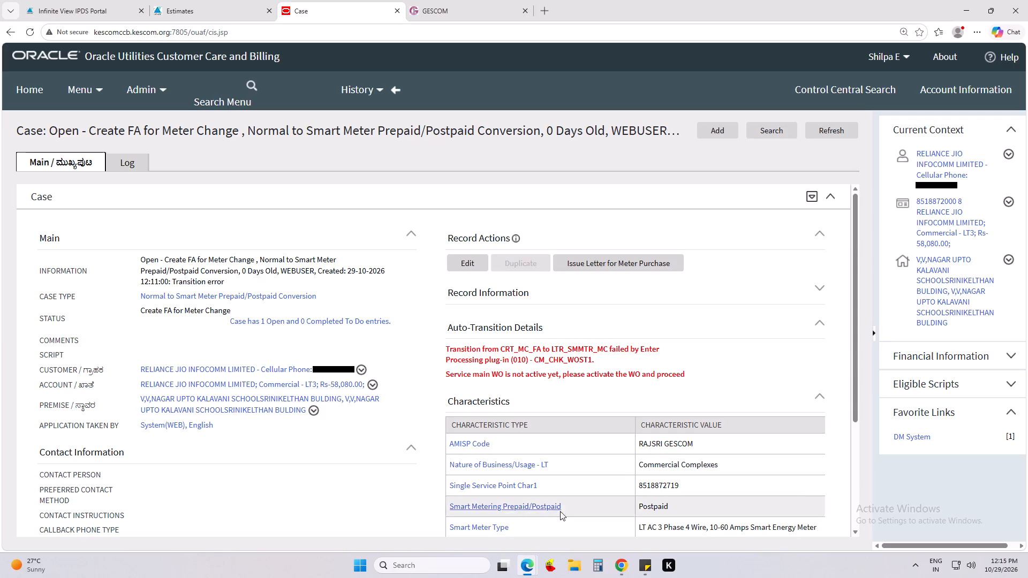
Copy the Reliance Jio account's ID from its account page and search for it by Account ID in the Estimates window.
click(546, 528)
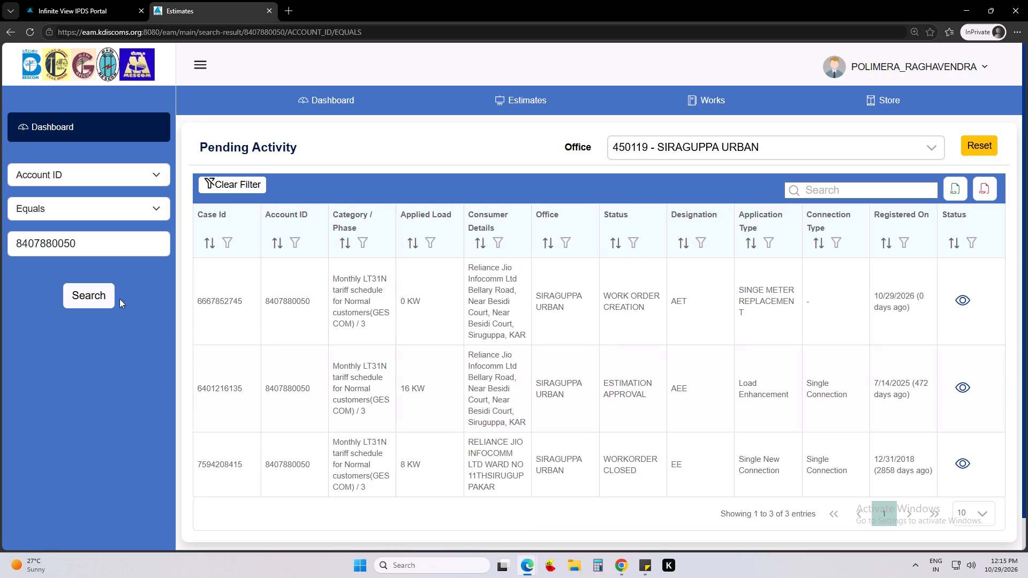
double_click(117, 245)
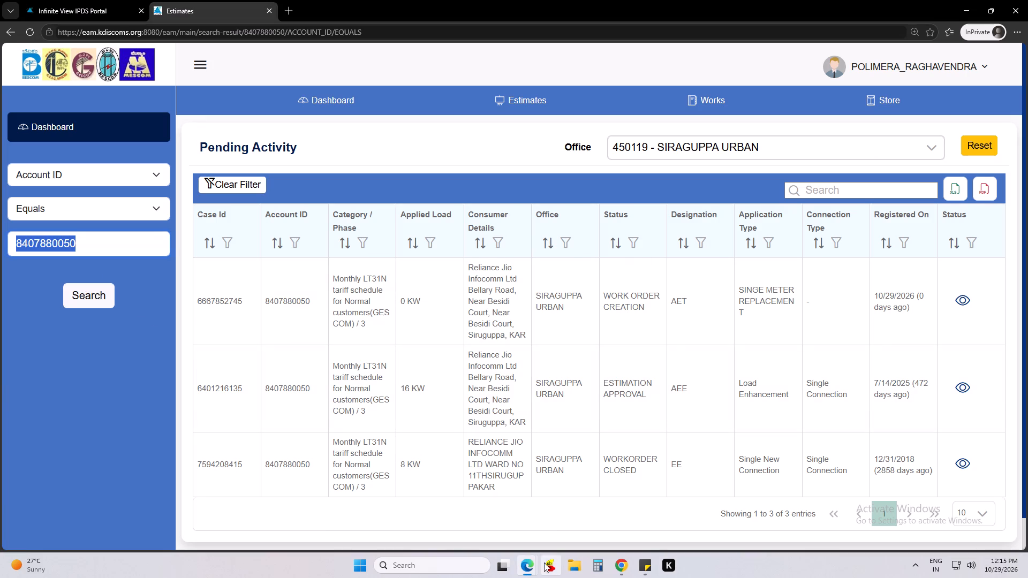
click(487, 515)
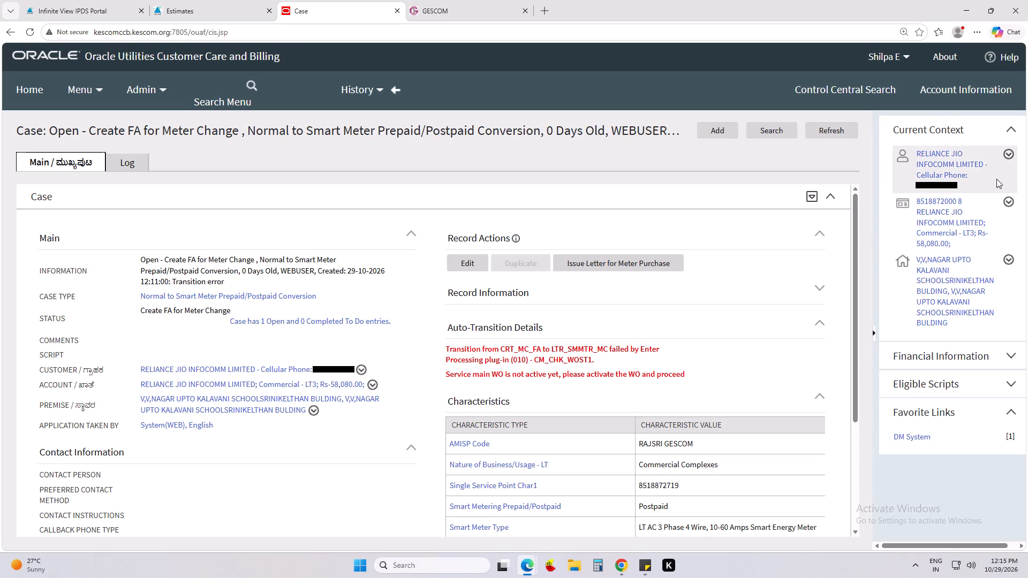
click(1008, 199)
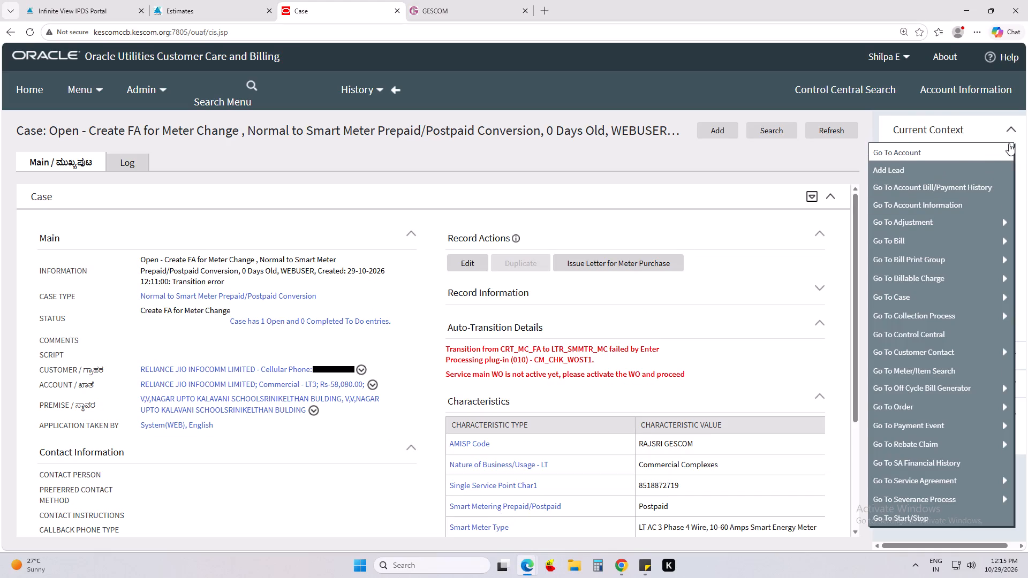
click(950, 149)
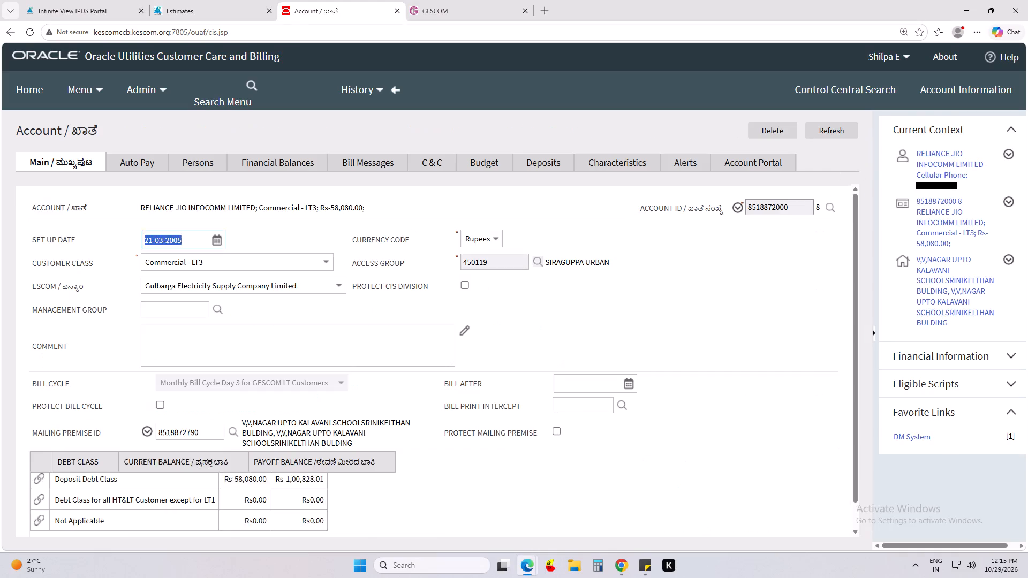
double_click(803, 210)
key(ctrl+c)
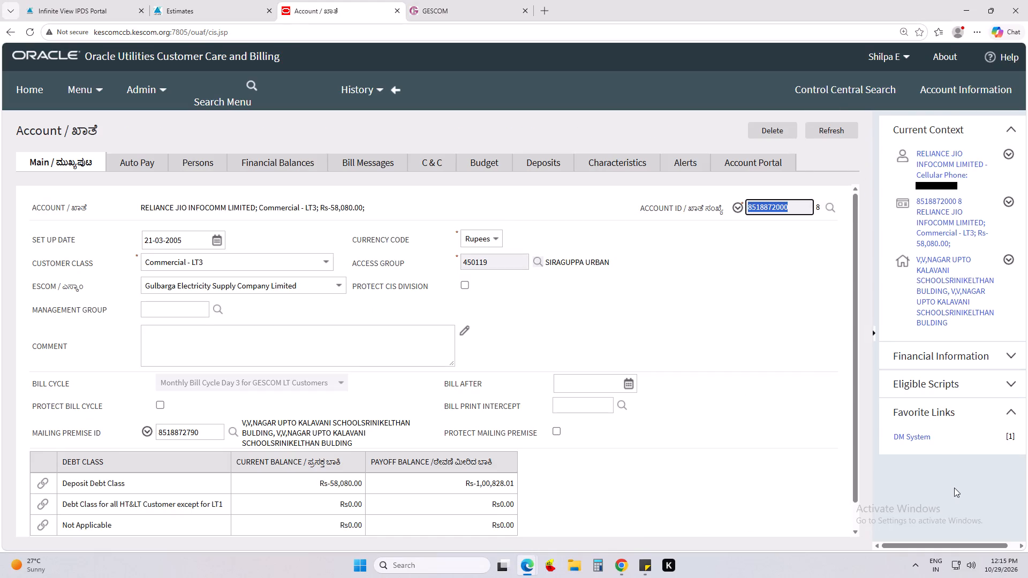
click(566, 526)
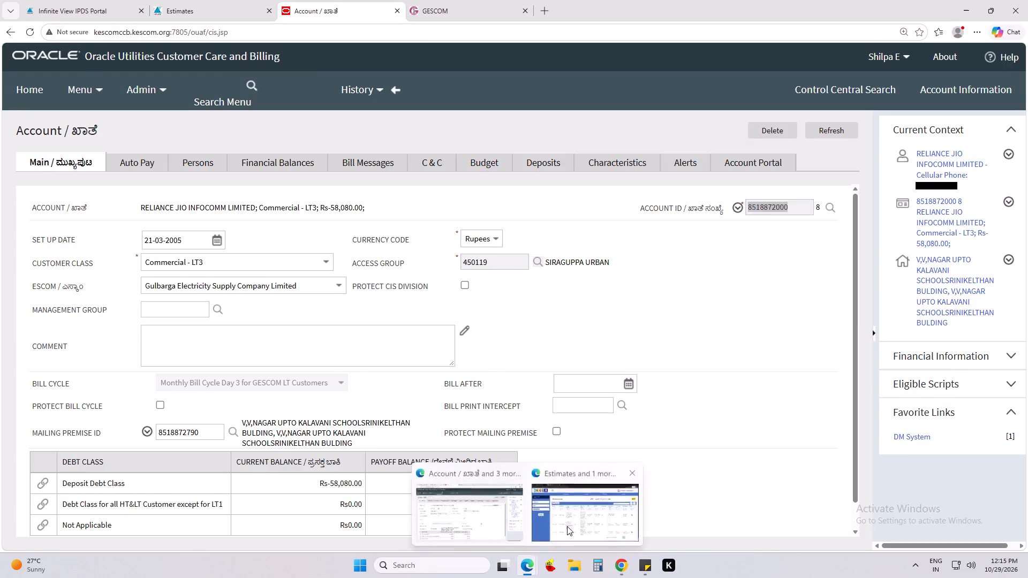
key(ctrl+v)
click(83, 296)
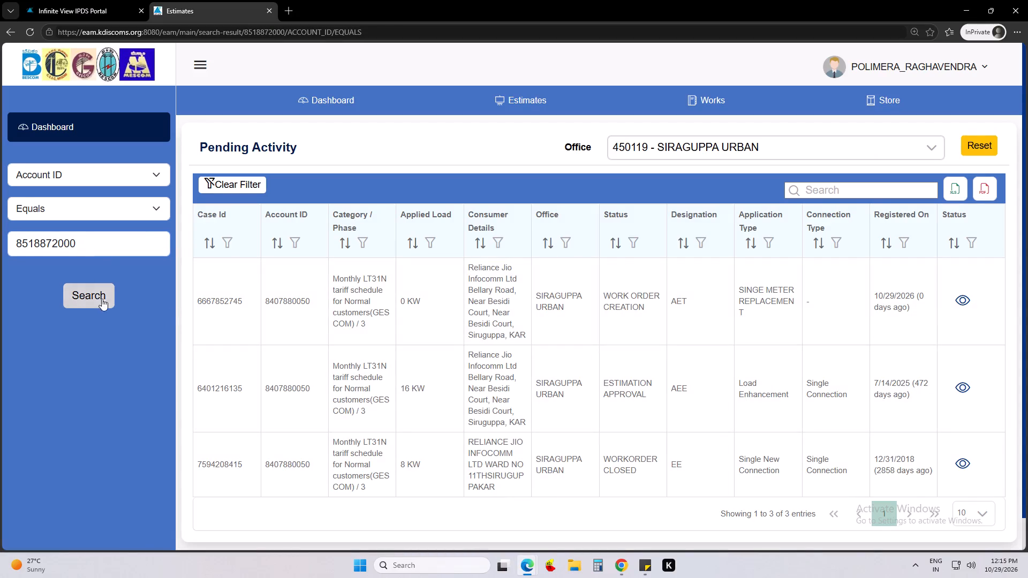
Open the Reliance Jio meter replacement request and submit its AE site inspection dated 10/29/2026 with the remark "ok".
click(295, 318)
scroll(374, 360, down, 2)
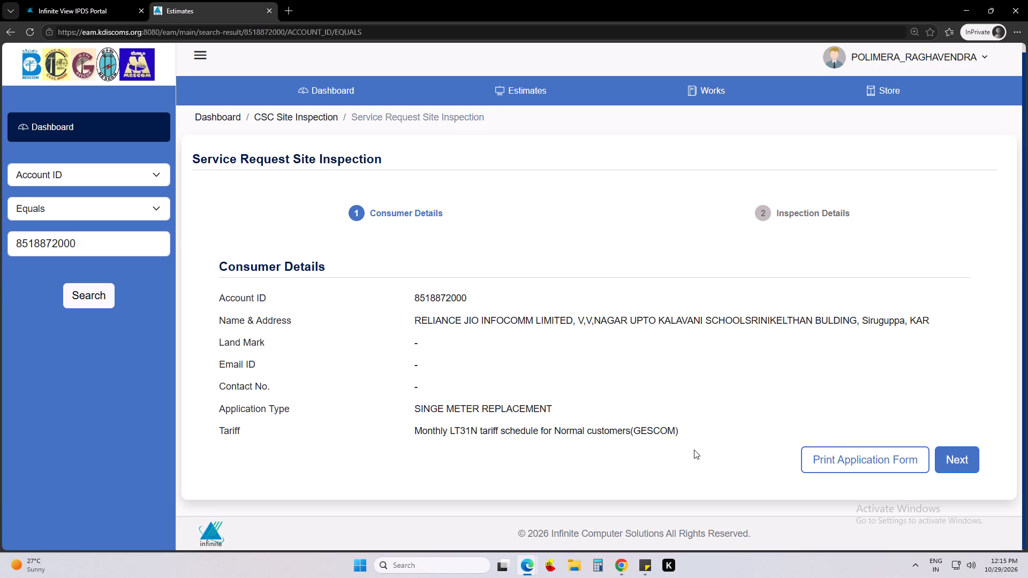
click(951, 458)
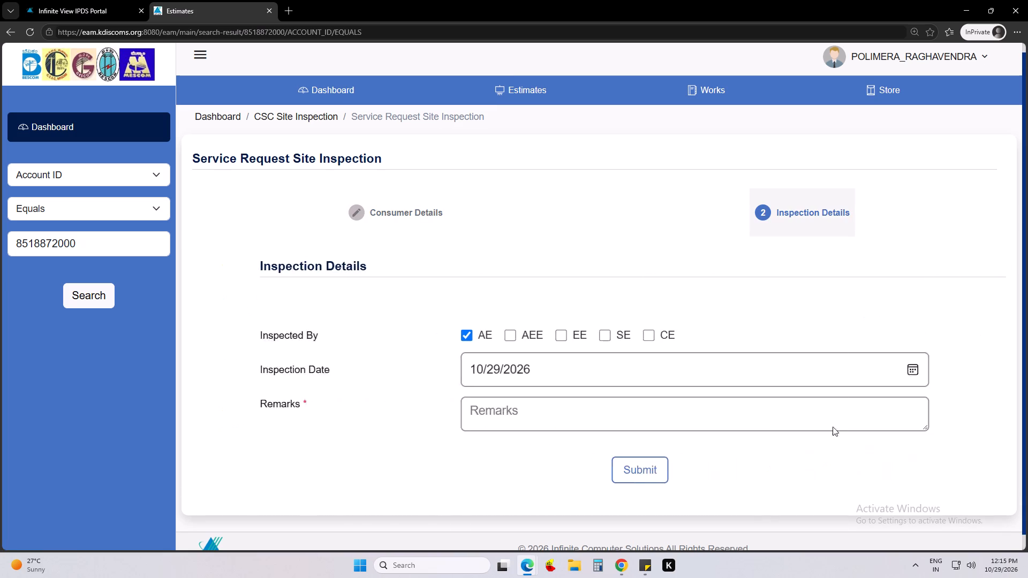
click(508, 410)
text(ok)
key(Tab)
key(Return)
key(Return)
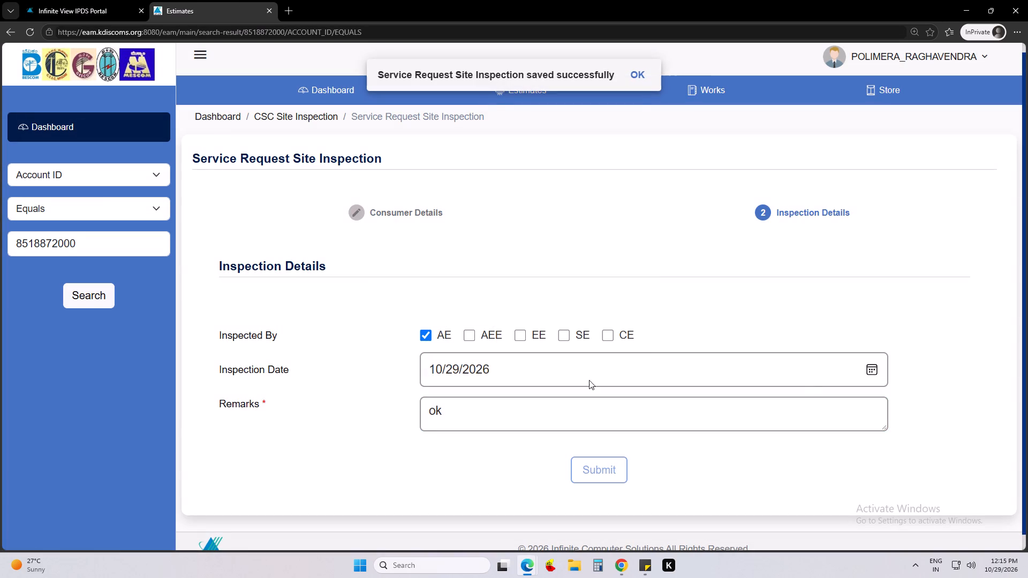
click(641, 79)
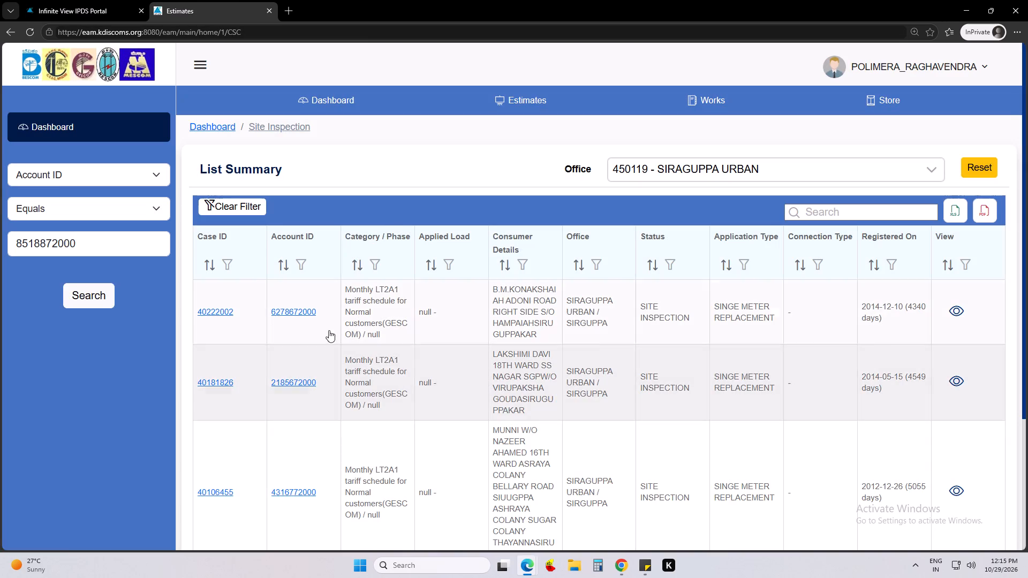
Search for the Reliance Jio account again and open its estimation form at Estimation Charges Details.
click(295, 307)
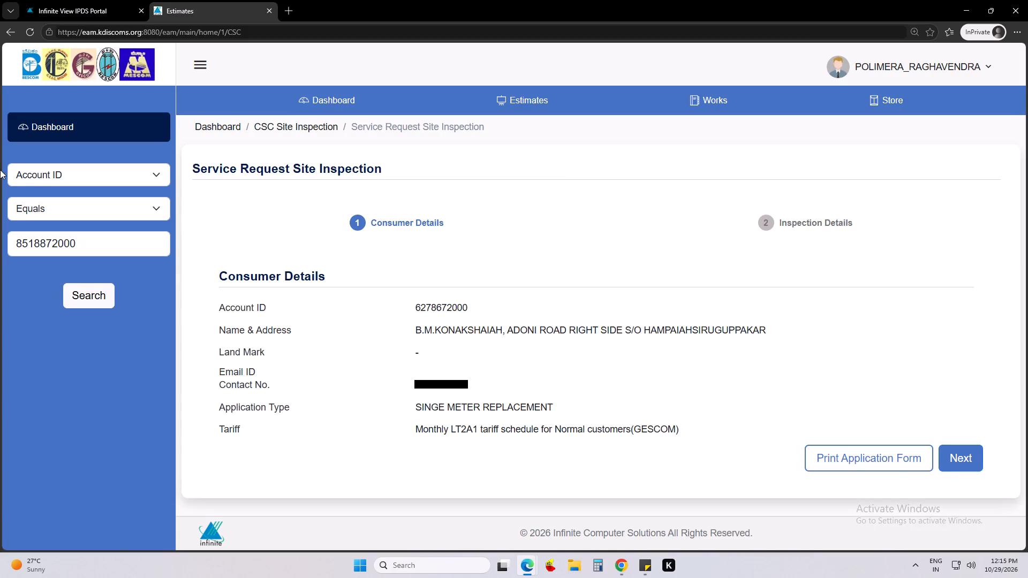
click(82, 296)
click(282, 314)
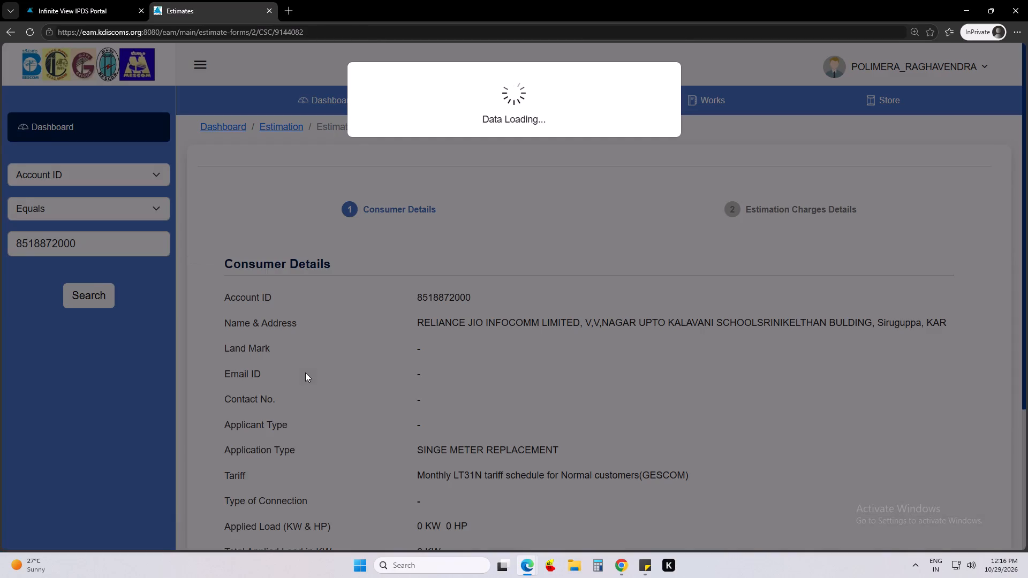
scroll(463, 403, down, 2)
scroll(498, 432, down, 11)
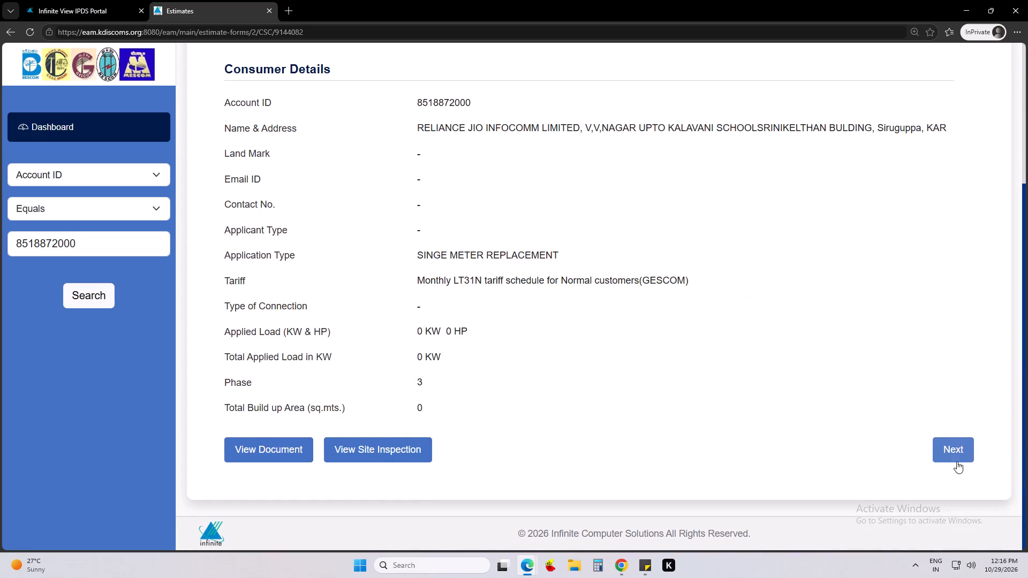
click(958, 458)
Copy "Three phase New Connection prepaid smart meter" from the sticky note into the Estimation Work Description.
click(667, 337)
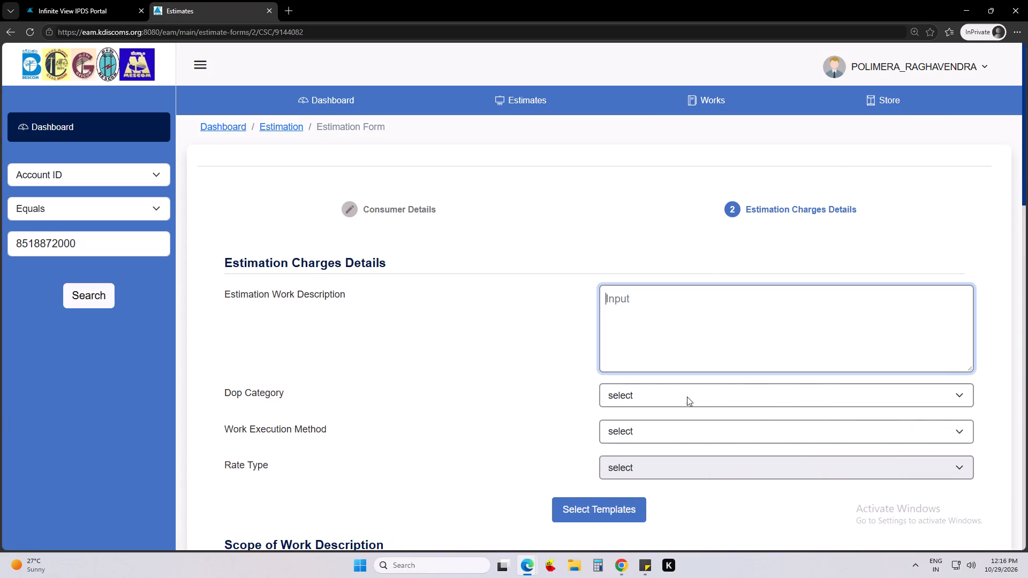
click(638, 576)
scroll(818, 131, down, 2)
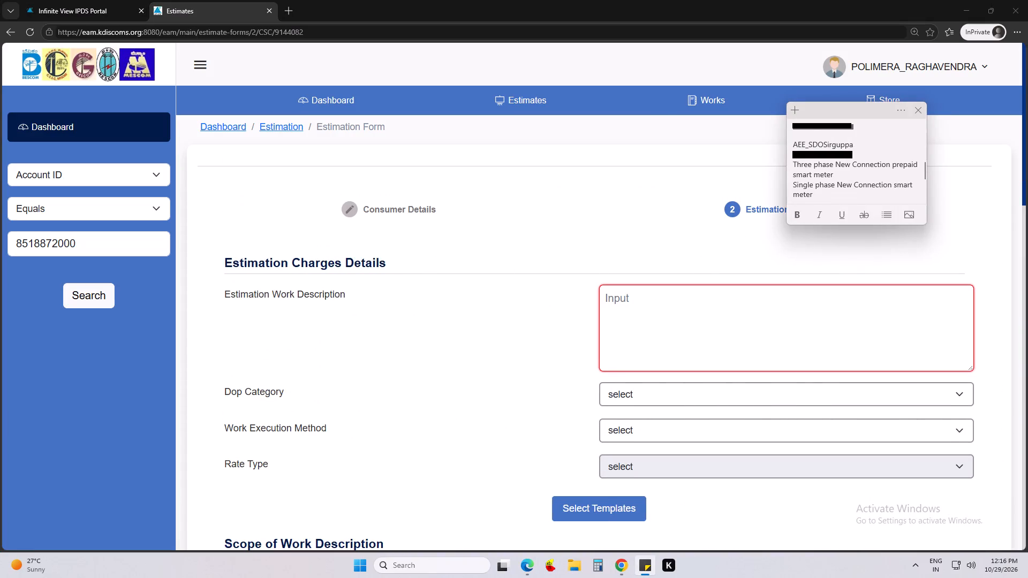
scroll(818, 131, down, 1)
double_click(789, 139)
key(ctrl+c)
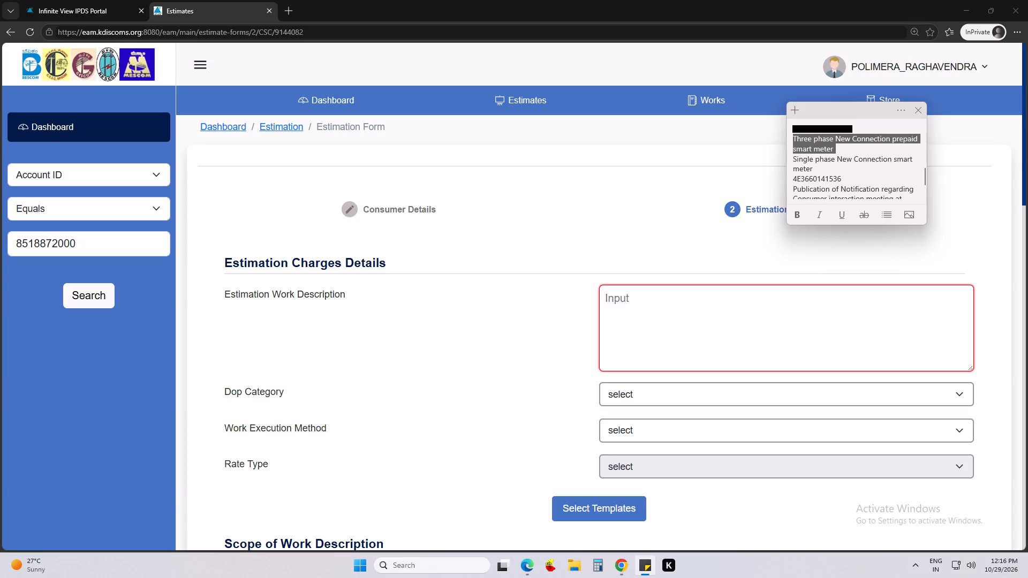
ctrl+click(696, 309)
key(ctrl+v)
click(872, 340)
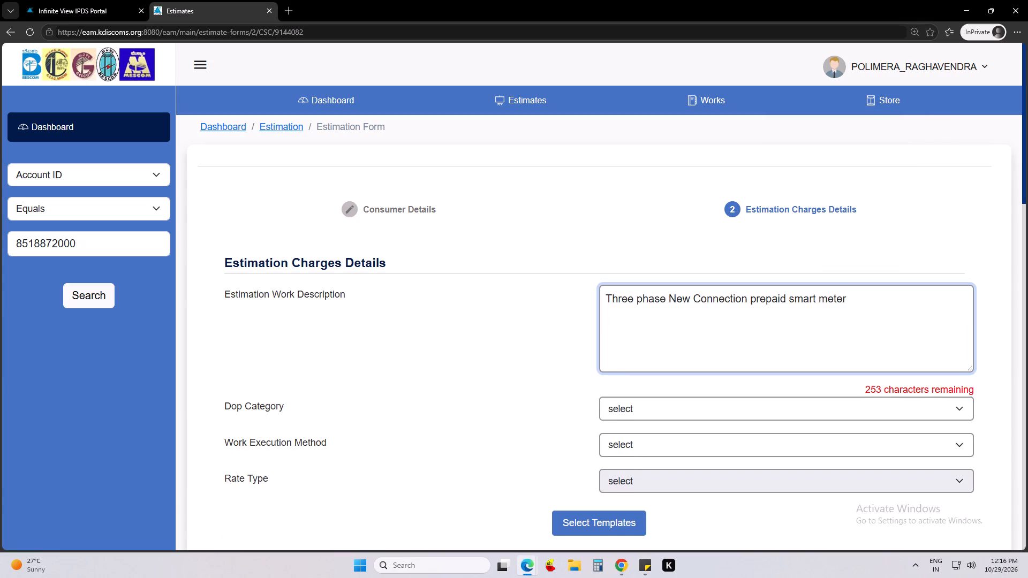
Shorten the Estimation Work Description to "Three phase smart meter".
click(750, 301)
key(BackSpace)
key(BackSpace)
key(BackSpace)
key(BackSpace)
key(BackSpace)
key(BackSpace)
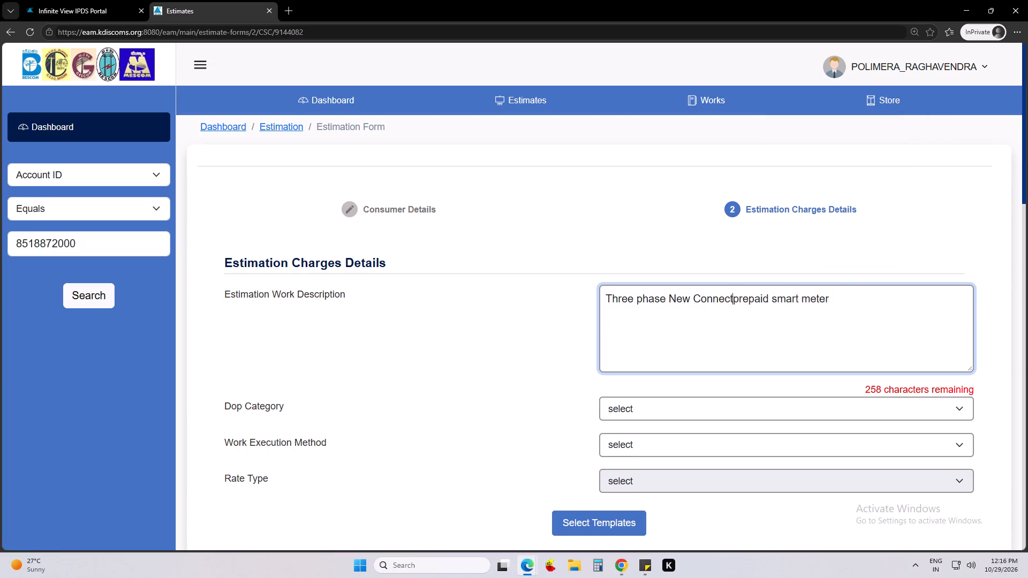
key(BackSpace)
key(BackSpace)
key(BackSpace)
key(BackSpace)
key(BackSpace)
key(BackSpace)
key(BackSpace)
key(BackSpace)
key(BackSpace)
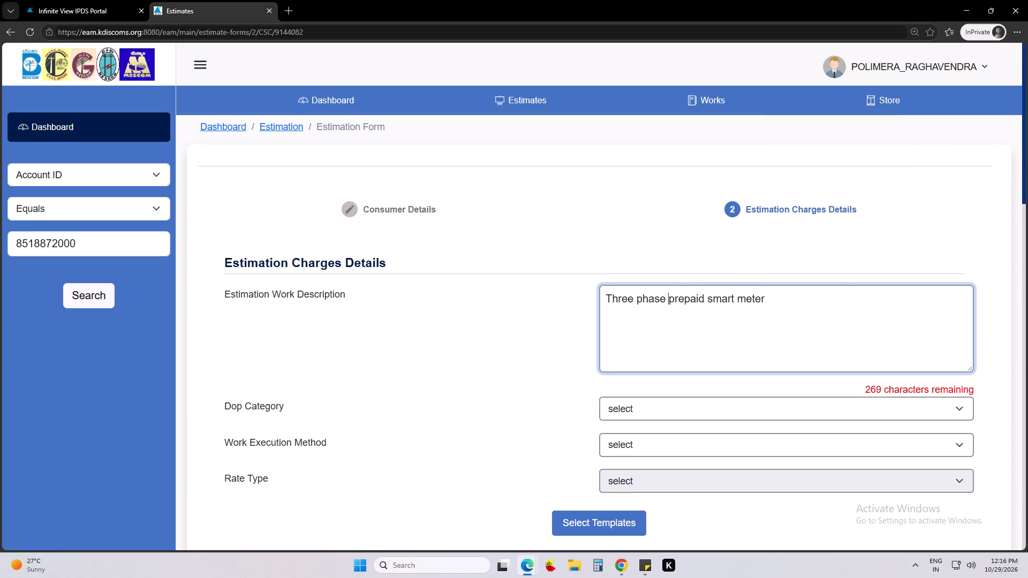
key(Delete)
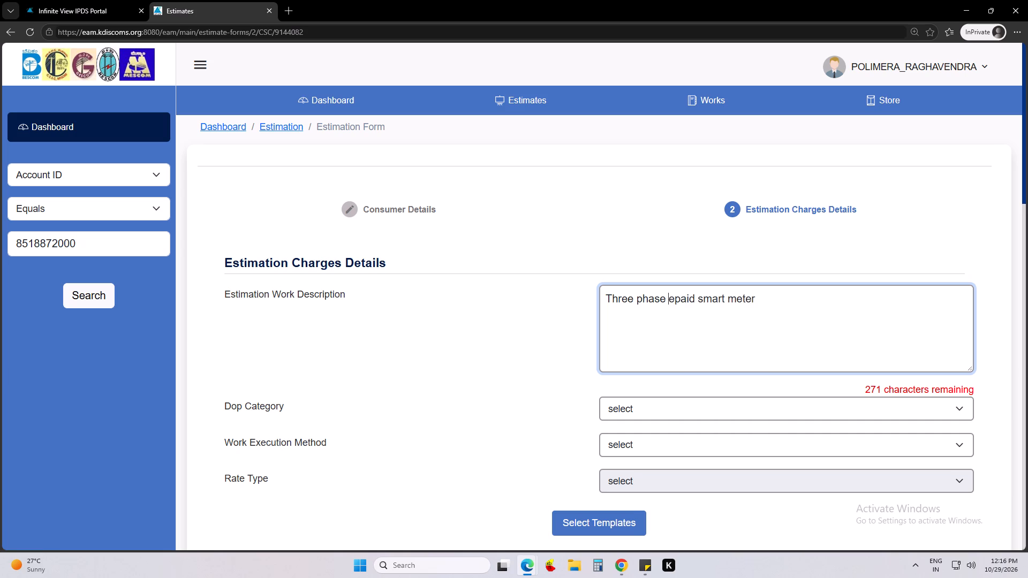
key(Delete)
key(Delete)
key(Delete)
key(Delete)
key(Delete)
key(Delete)
key(Delete)
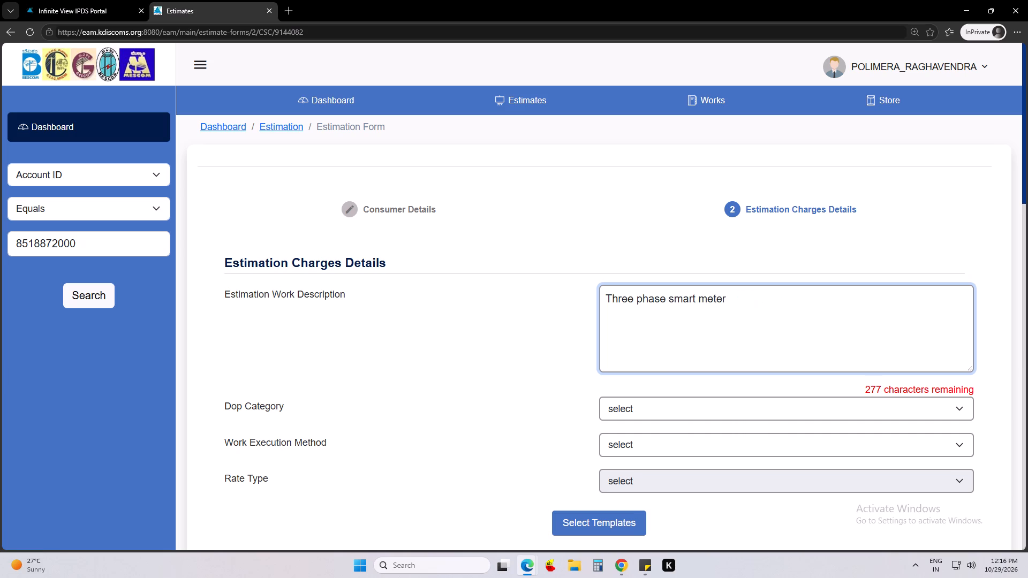
Set the estimate's Dop Category to Repairs & Maintenance Works and Work Execution Method to Self Execution.
click(616, 416)
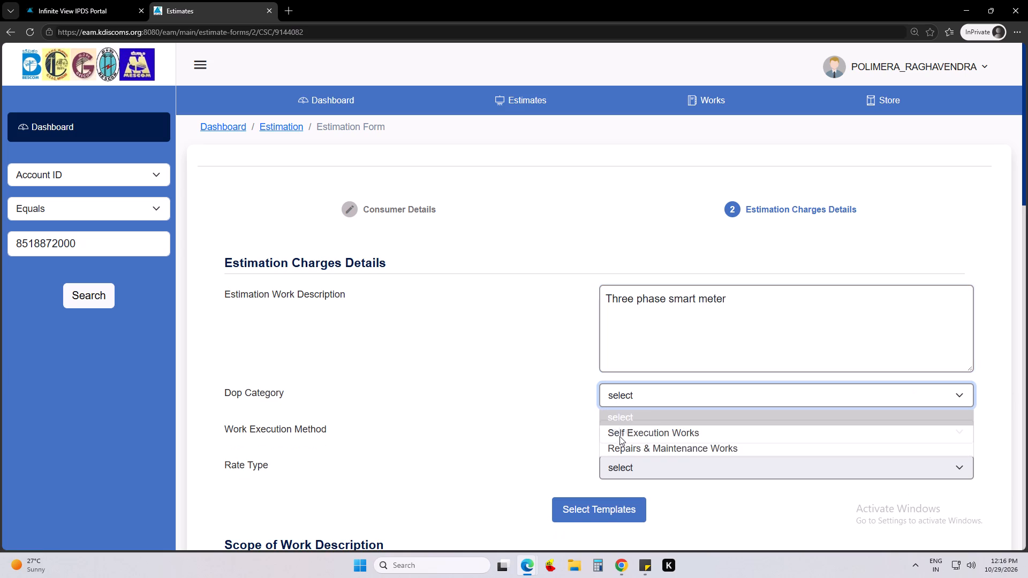
click(622, 438)
click(632, 392)
click(642, 446)
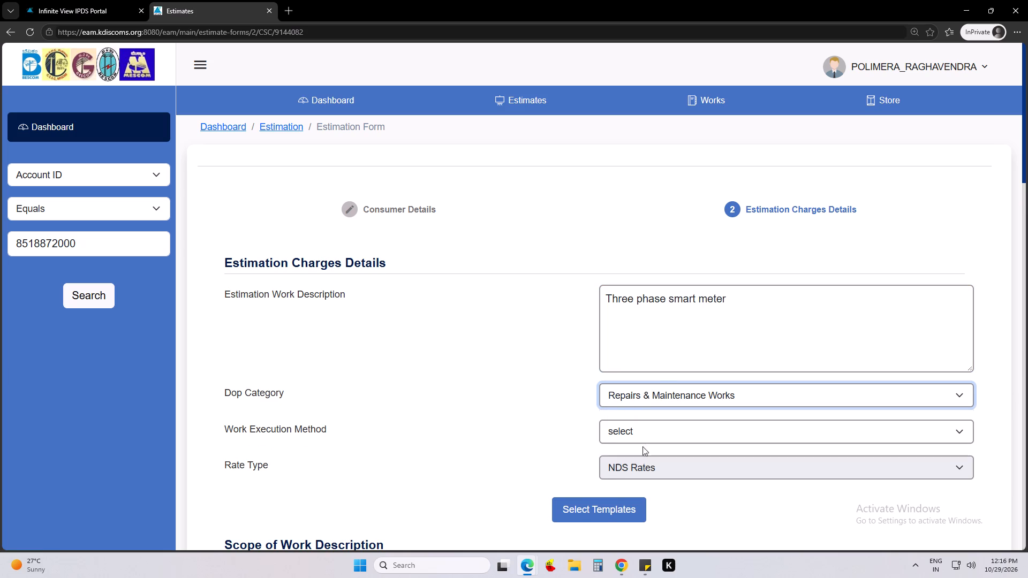
click(606, 428)
click(645, 472)
click(404, 412)
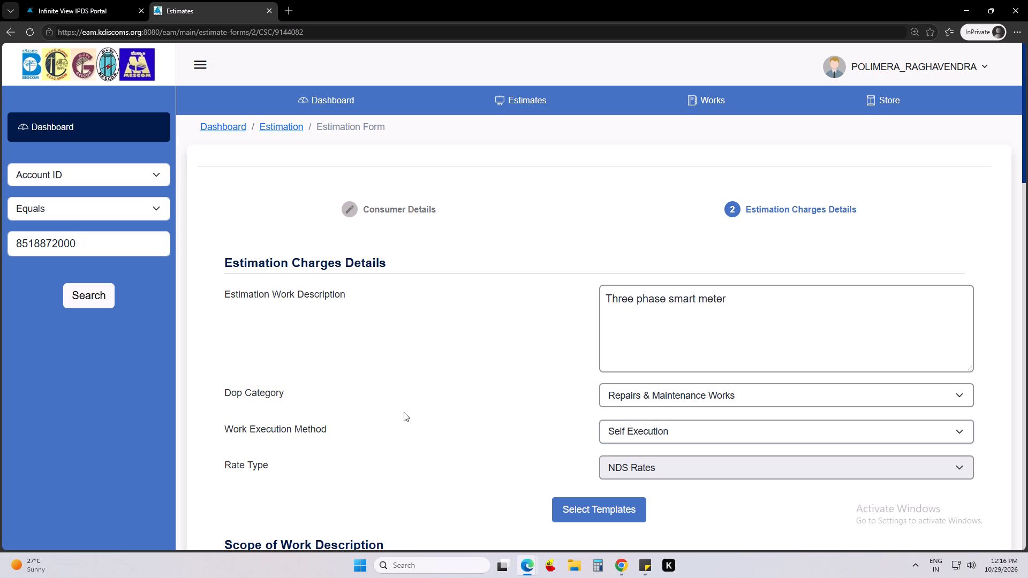
Add a scope of work with Estimate Type Regular, Type of Work LT, Part A and Work Description Service Main.
scroll(403, 412, down, 5)
click(306, 354)
click(294, 384)
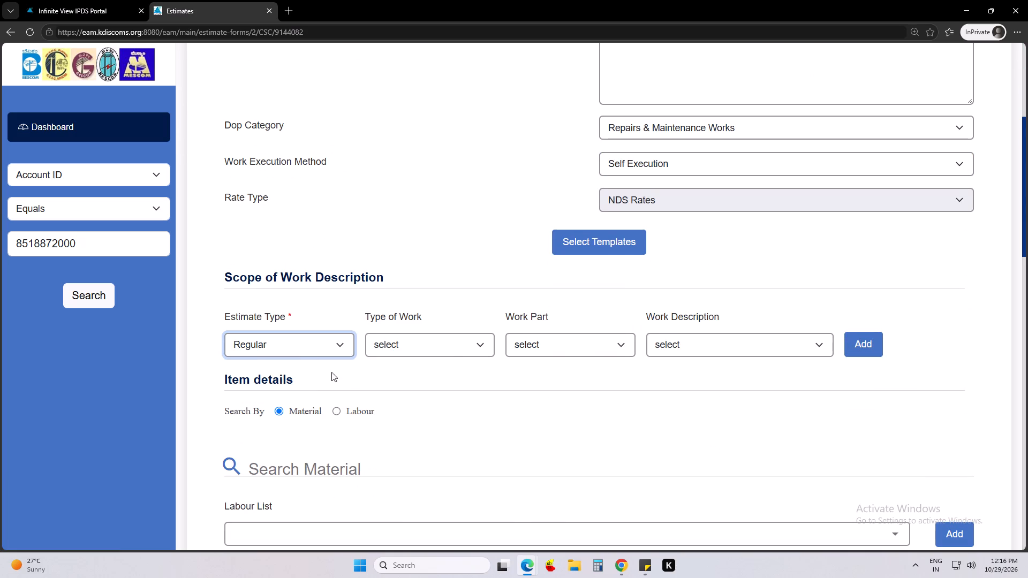
click(450, 340)
click(417, 375)
click(521, 353)
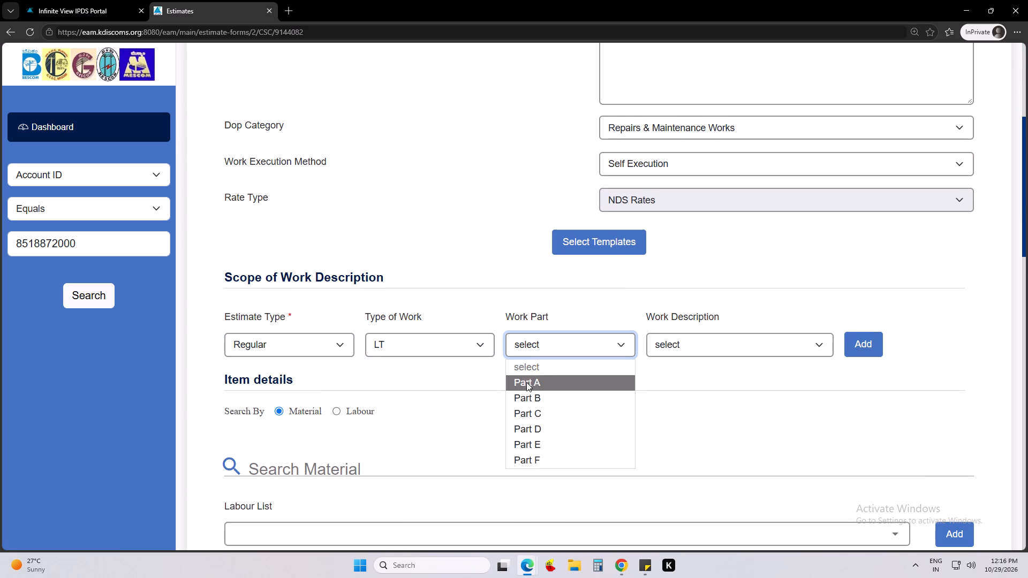
click(553, 383)
click(720, 400)
click(706, 348)
click(681, 386)
click(749, 427)
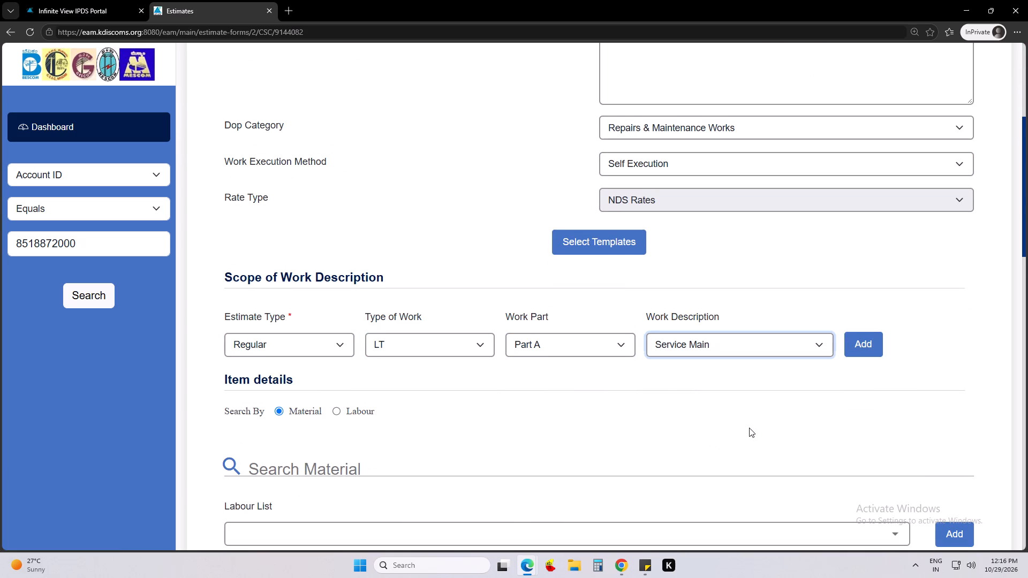
click(852, 352)
Add material NDS-357546, the LT AC 3 Phase 4 Wire 10-60 Amps Smart Energy Meter, to the Service Main estimate with quantity 1.
scroll(813, 382, down, 2)
click(306, 351)
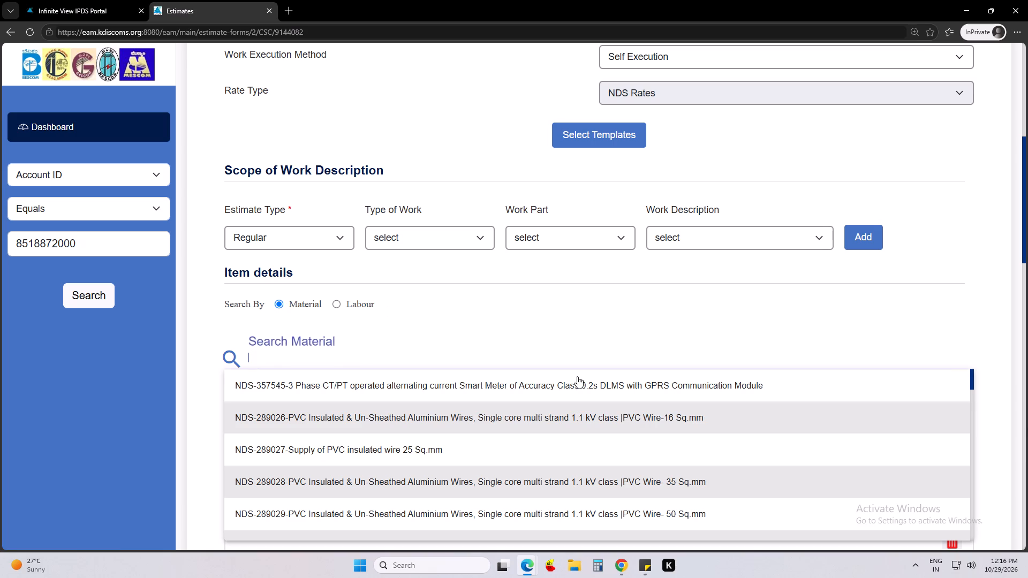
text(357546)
click(518, 393)
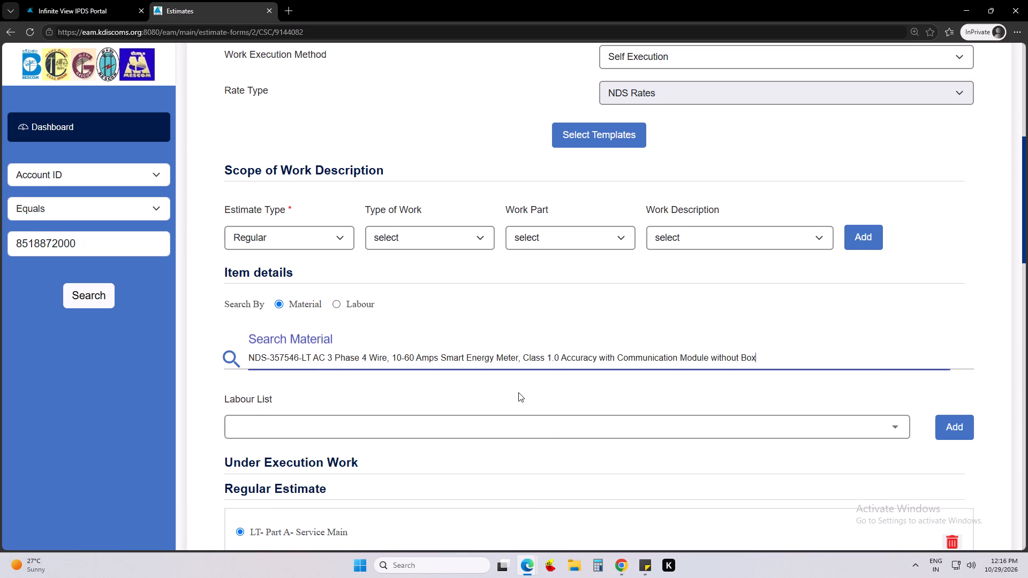
click(630, 305)
scroll(633, 314, down, 2)
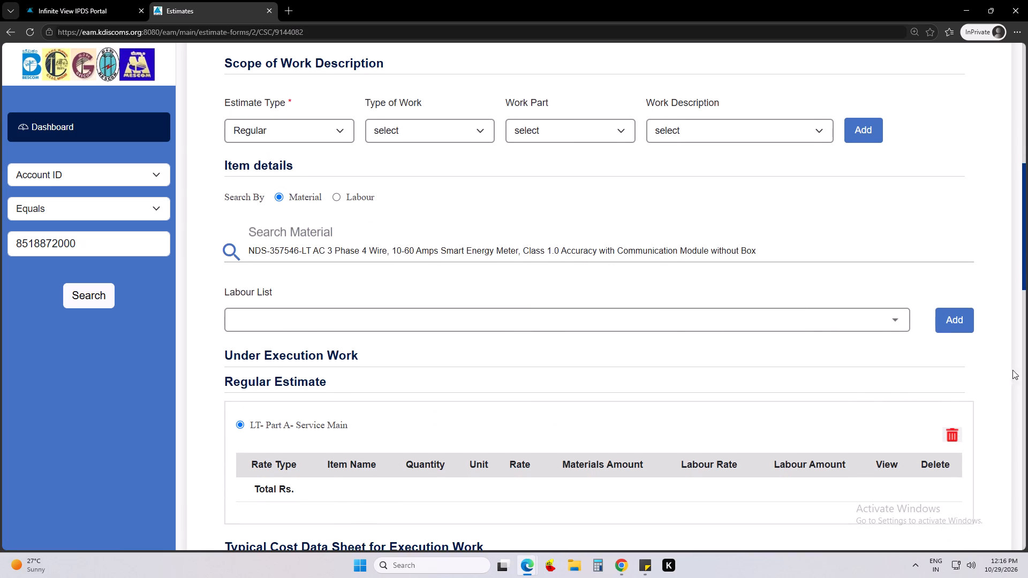
click(957, 324)
scroll(865, 360, down, 2)
click(503, 402)
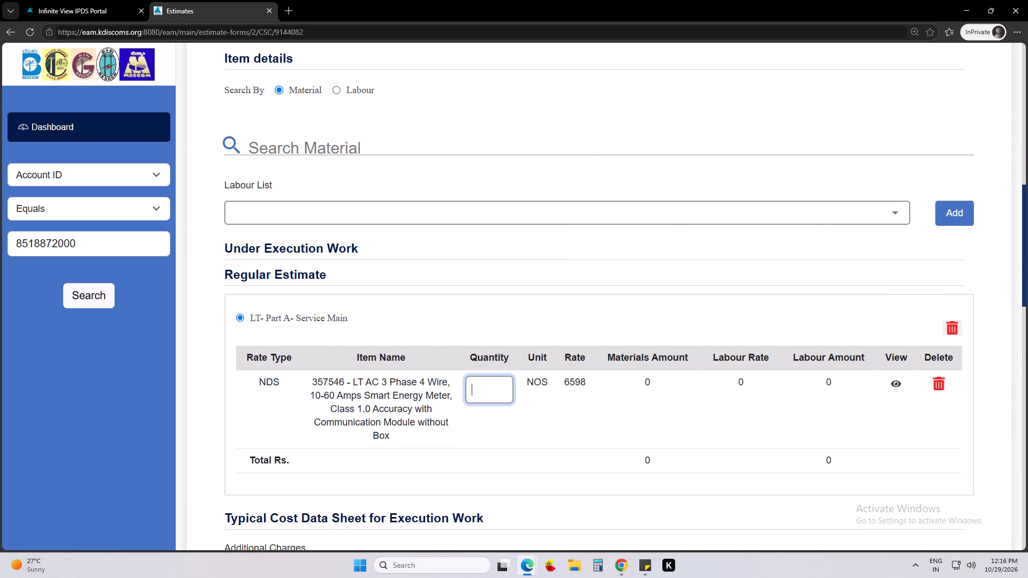
key(1)
click(607, 440)
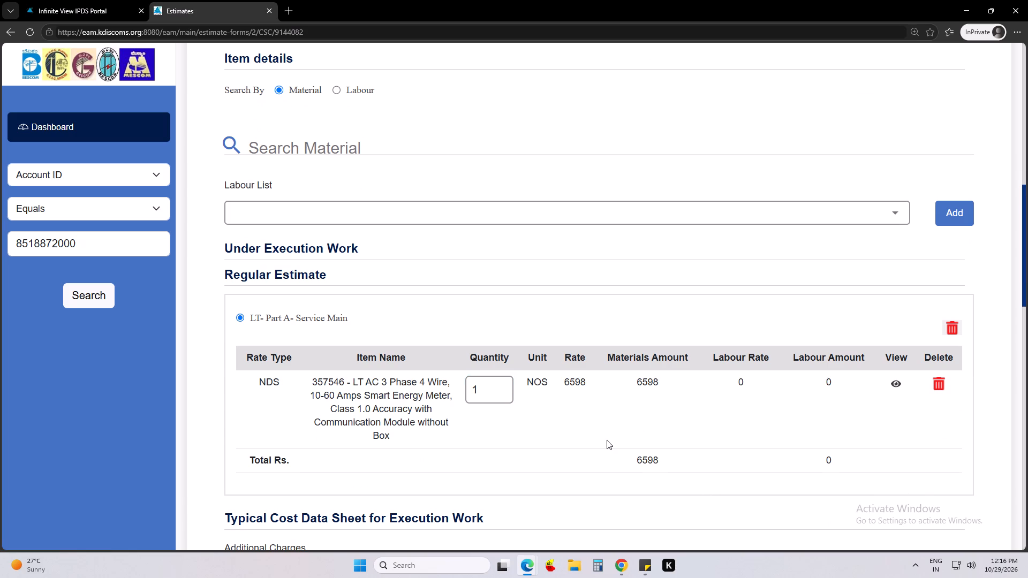
Select Kalyana Karnataka as the area-specific loading charge in the Typical Cost Data Sheet.
scroll(560, 425, up, 3)
scroll(560, 425, down, 3)
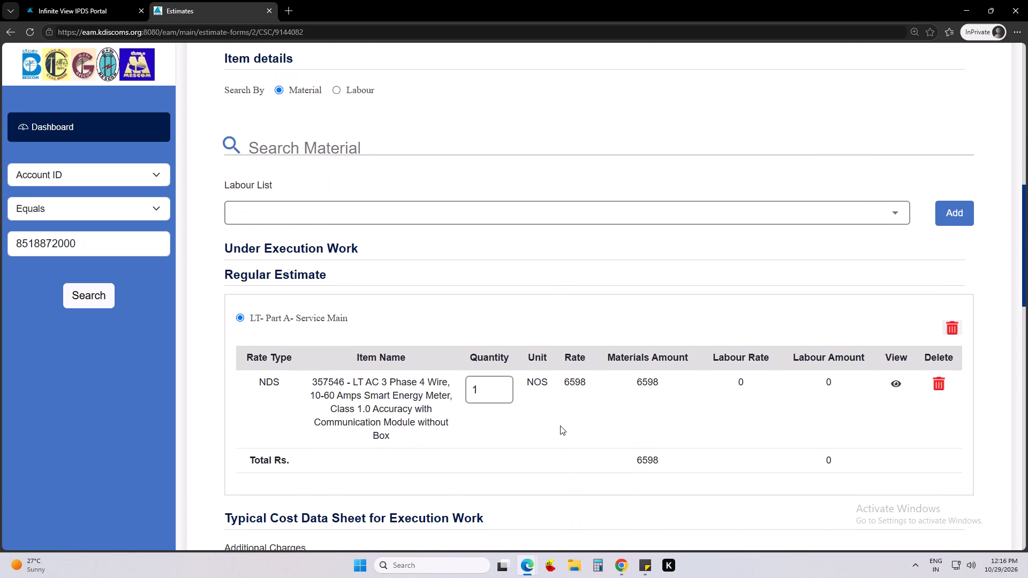
scroll(560, 425, down, 6)
click(361, 403)
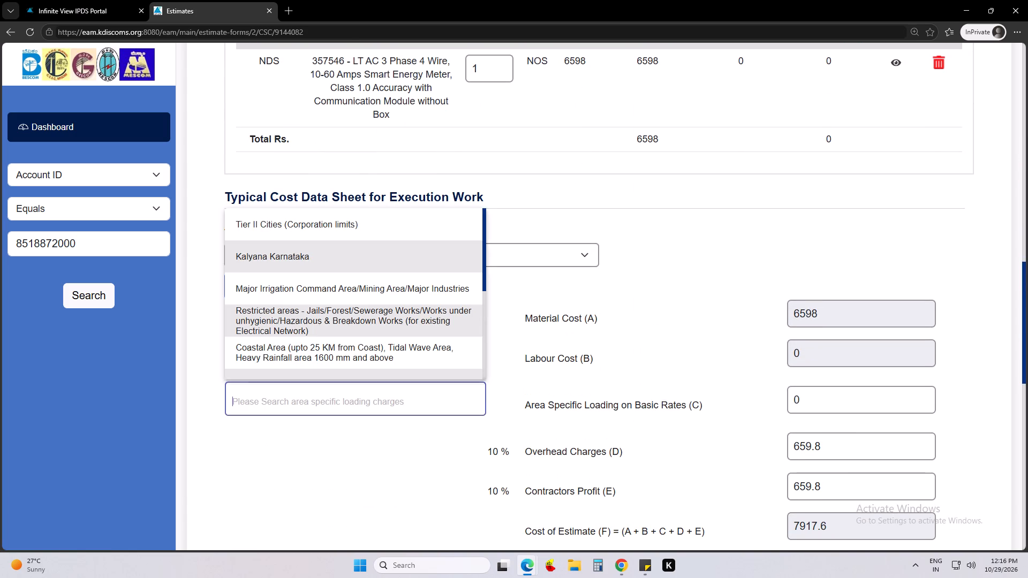
click(328, 257)
click(376, 341)
Enter "ok" as both the Report and the Estimate Remark in Estimated Details.
scroll(654, 358, up, 6)
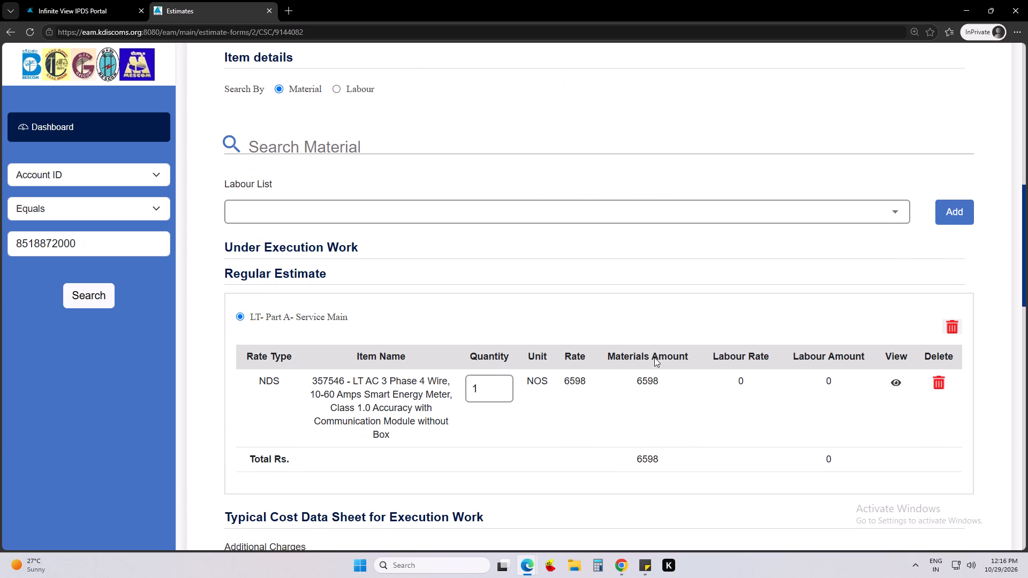
scroll(654, 358, down, 13)
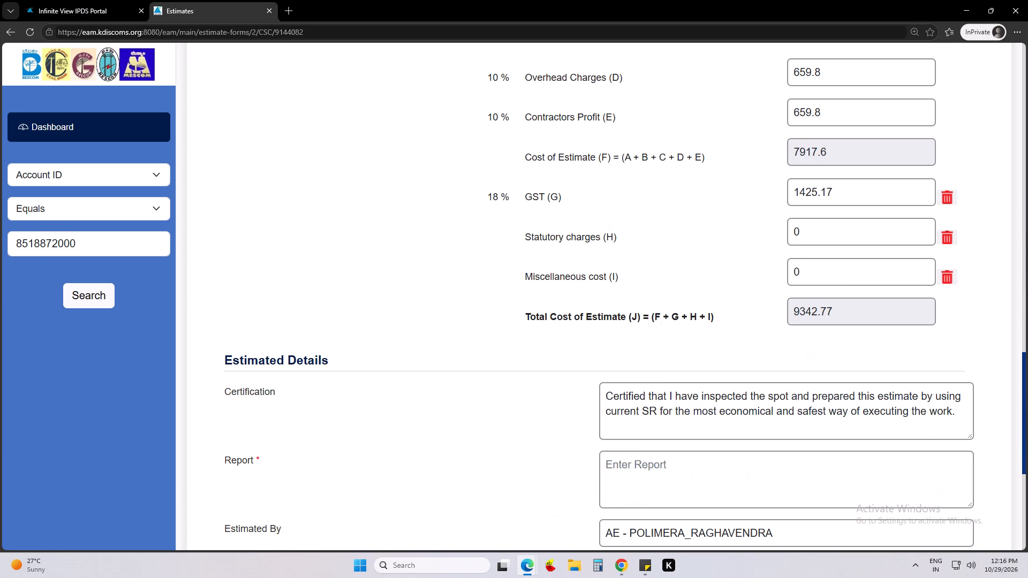
click(640, 466)
text(ok)
key(Tab)
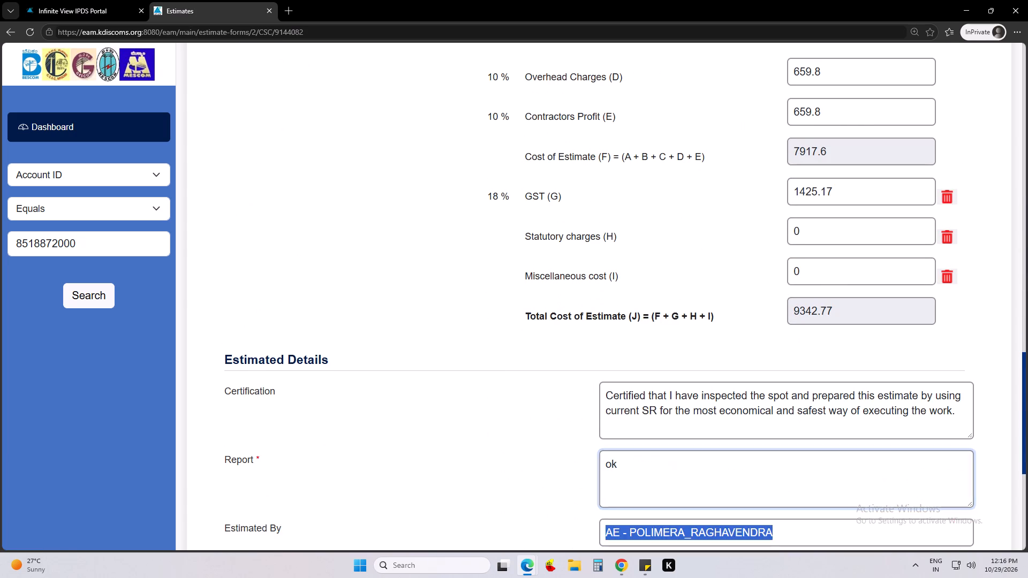
key(Tab)
key(Tab)
key(Tab)
text(ok)
Generate the estimation and acknowledge the resulting message.
key(Tab)
key(Tab)
key(Tab)
key(Tab)
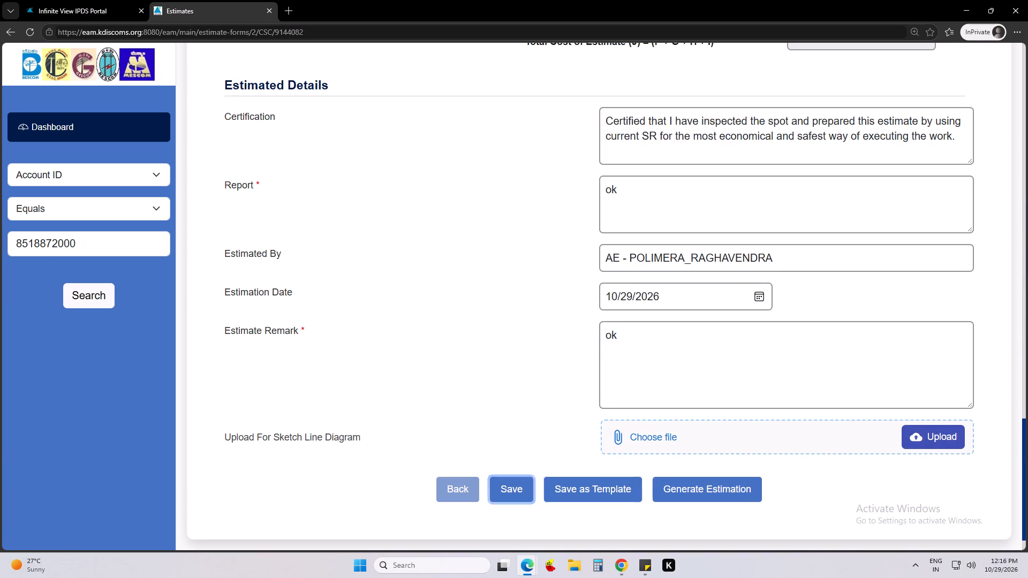
key(Tab)
key(Return)
key(Return)
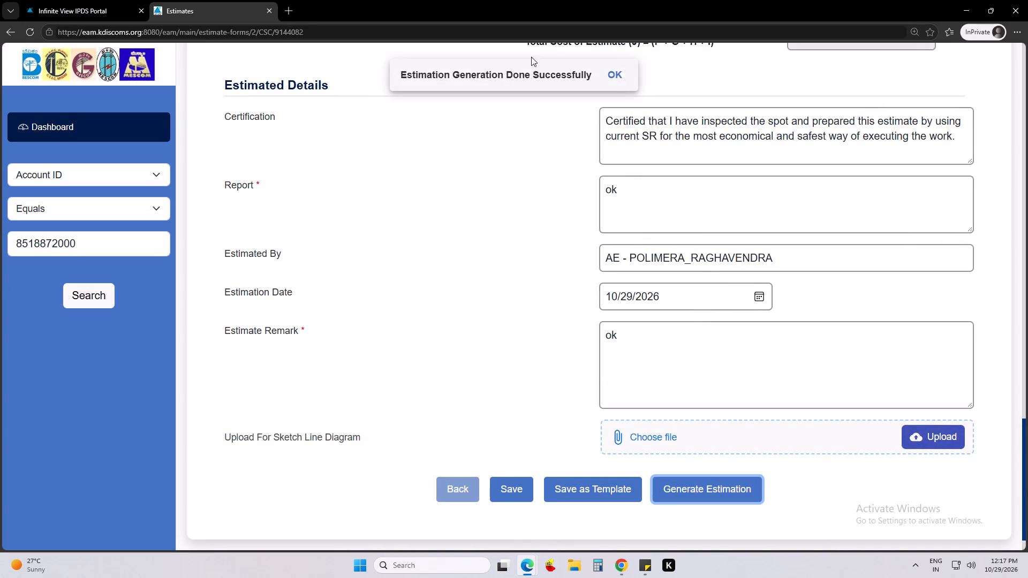
click(621, 77)
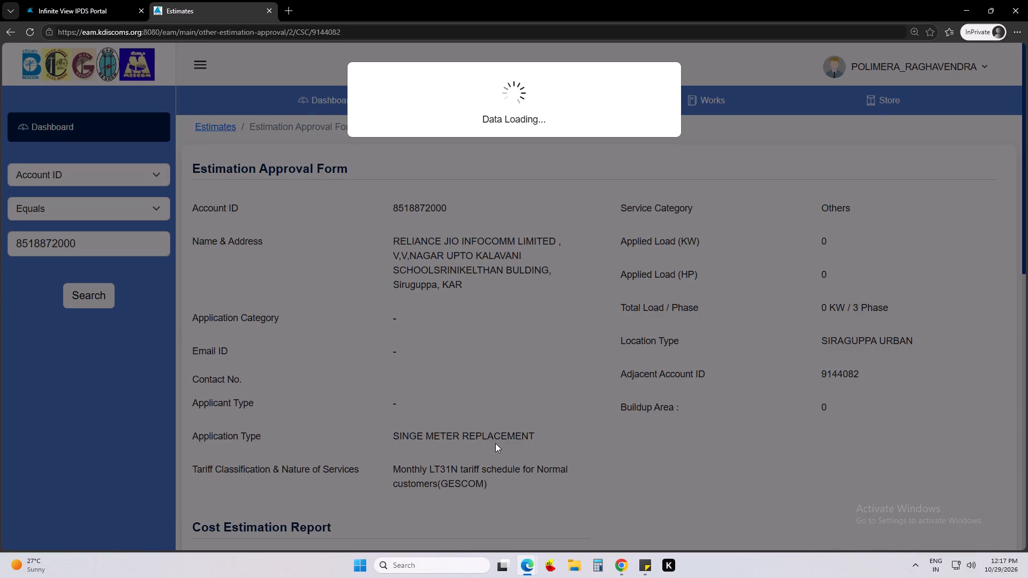
Set the generated estimate's approval action to Forward, addressed to AEE - ASSISTANT EXECUTIVE ENGINEER, with the remark "ok".
scroll(502, 438, down, 1)
scroll(583, 397, down, 1)
scroll(412, 412, down, 15)
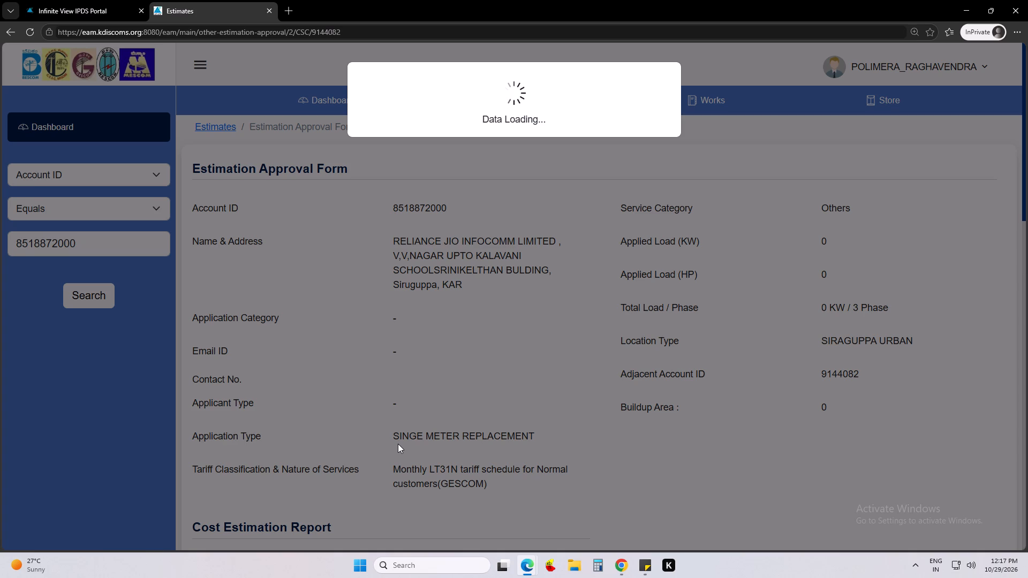
scroll(369, 448, down, 4)
scroll(373, 448, up, 1)
scroll(373, 448, down, 14)
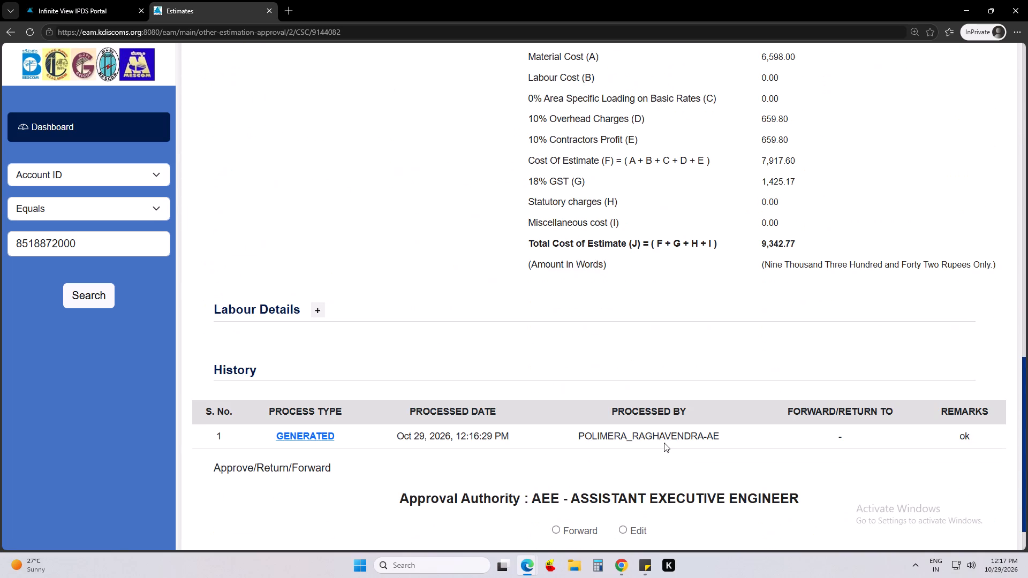
scroll(621, 448, down, 6)
click(572, 476)
scroll(641, 424, down, 6)
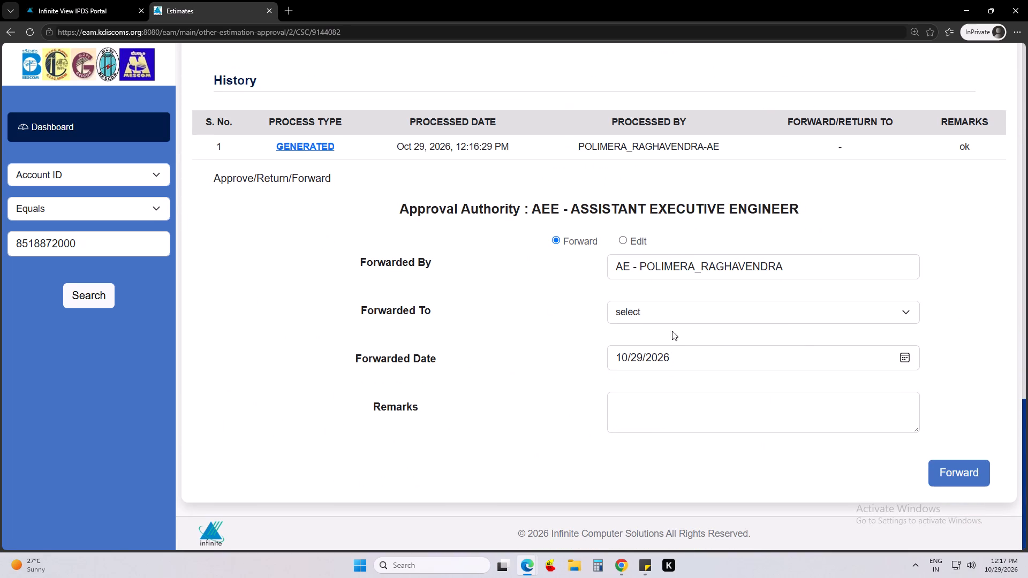
click(664, 318)
click(664, 345)
click(660, 406)
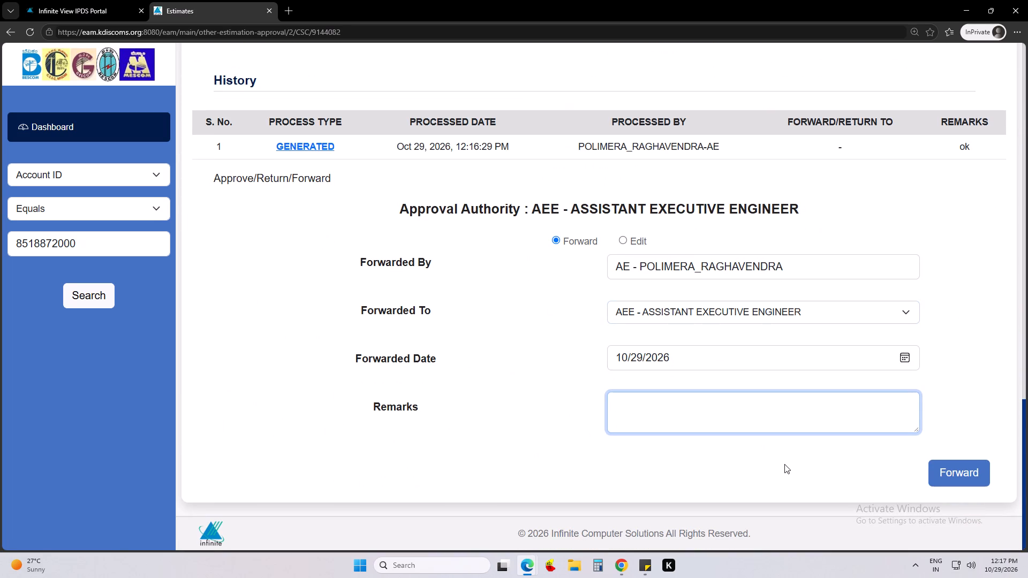
text(ok)
click(425, 409)
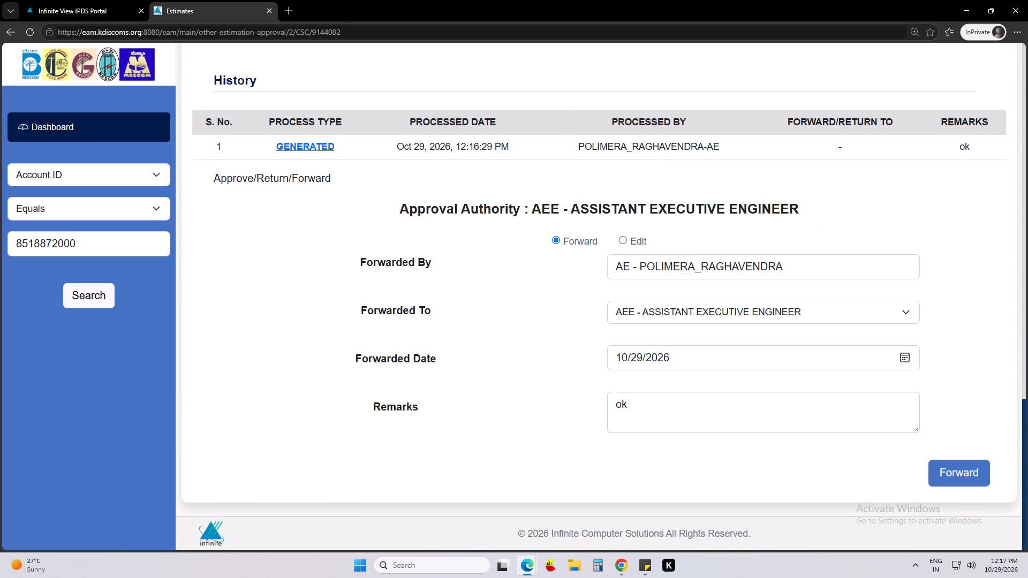
Forward the estimate to the Assistant Executive Engineer, confirming the prompt and acknowledging the message.
click(961, 484)
click(959, 479)
click(964, 466)
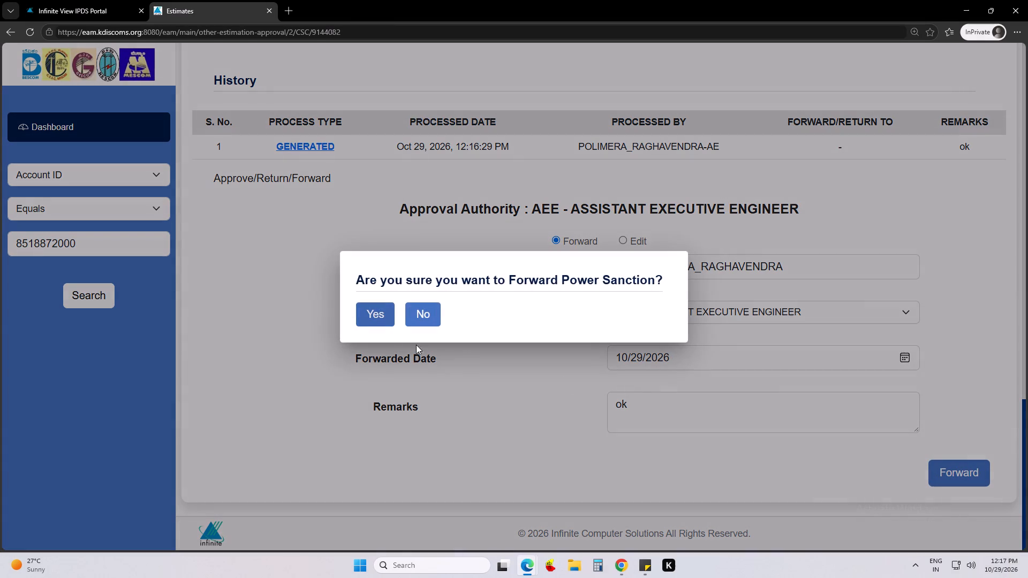
click(381, 322)
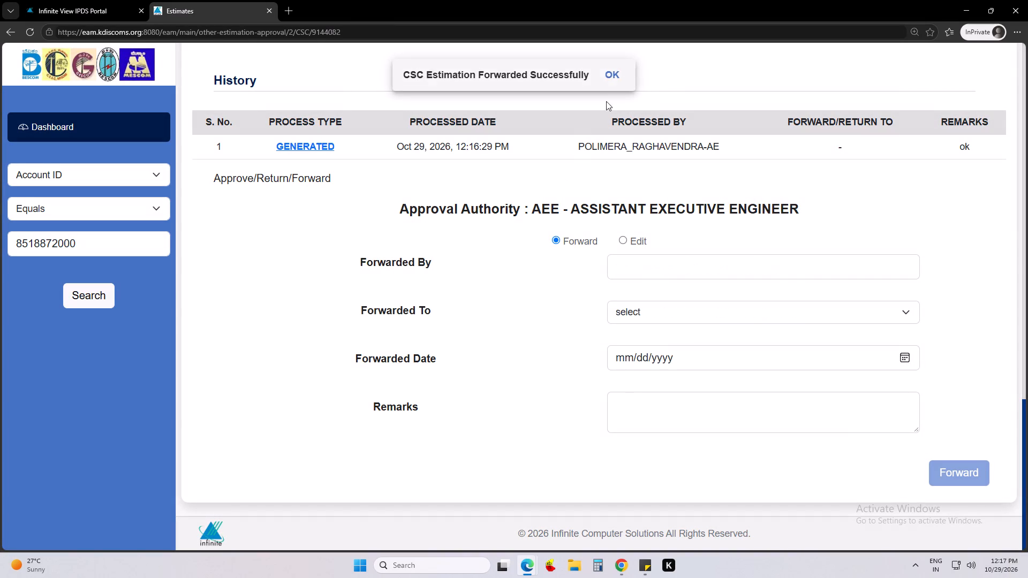
click(610, 75)
Search for the account's cases again and copy its Account ID from the search box.
click(95, 290)
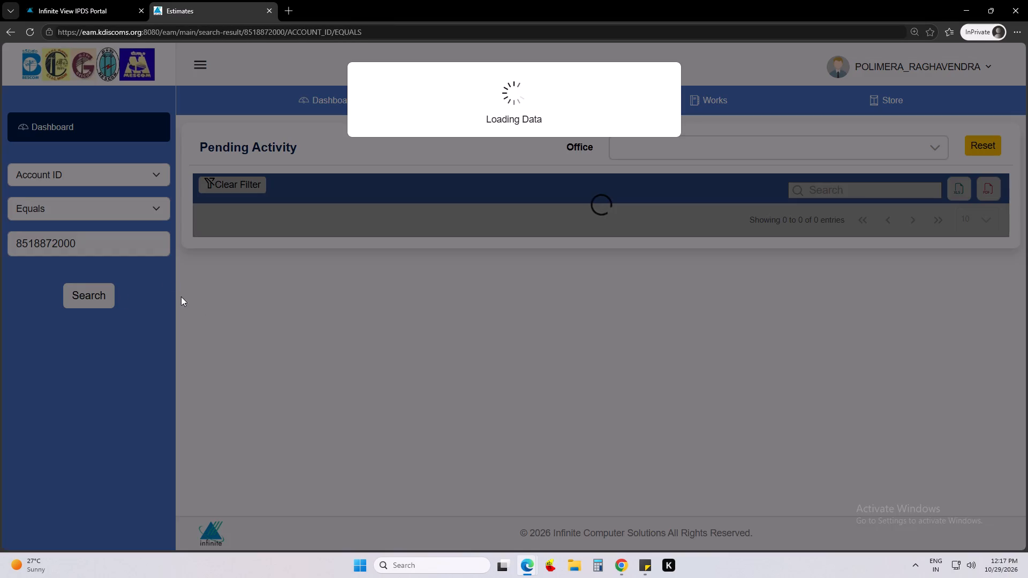
double_click(121, 244)
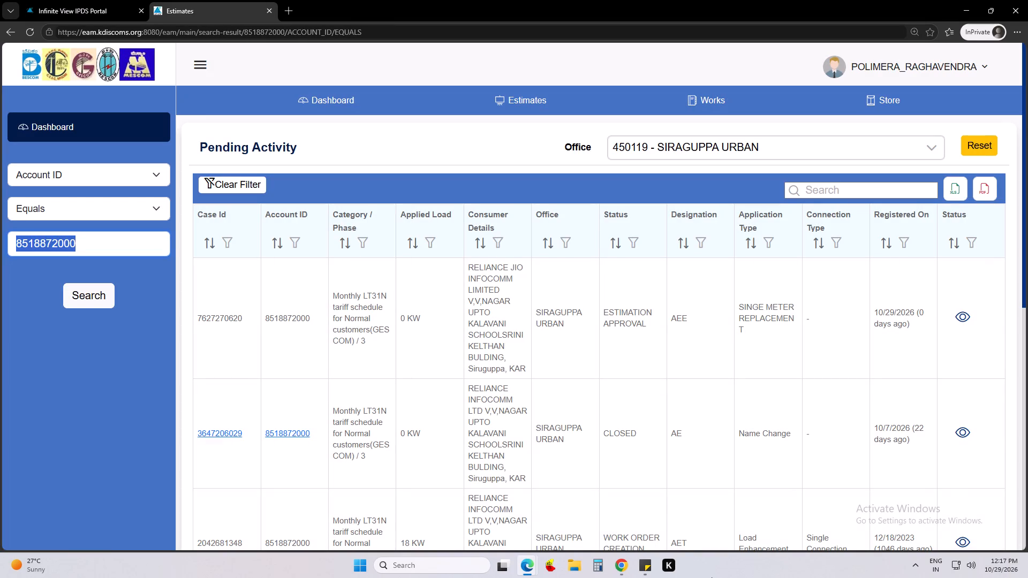
key(ctrl+c)
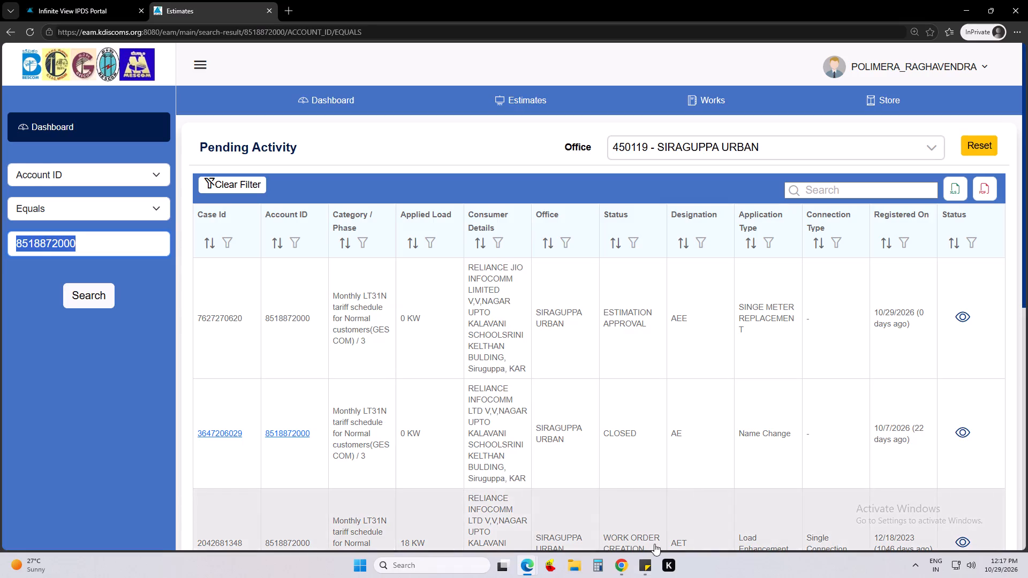
Switch to Chrome, search for the copied Account ID and open its meter-replacement case awaiting estimation approval.
click(629, 558)
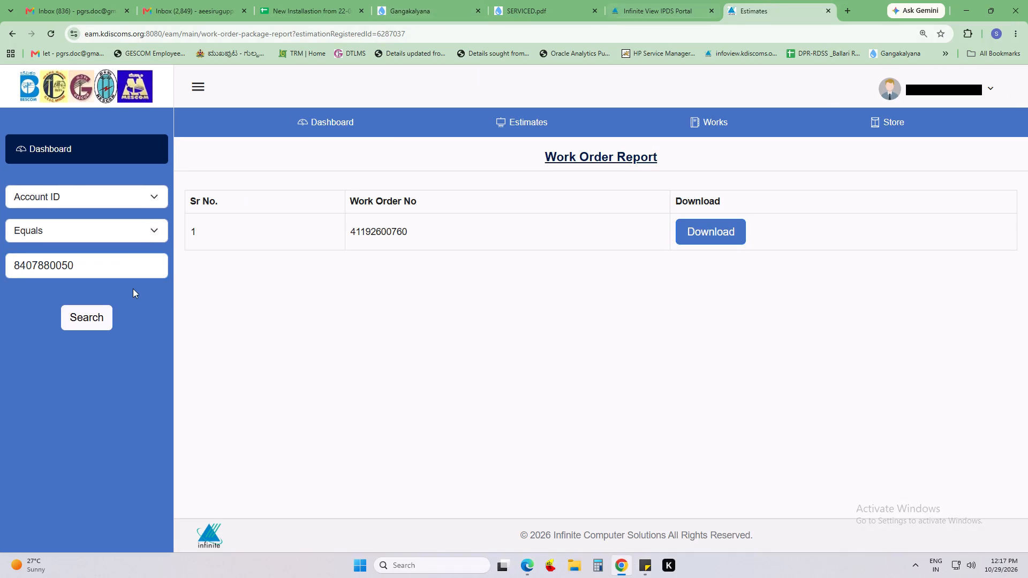
double_click(132, 276)
key(ctrl+v)
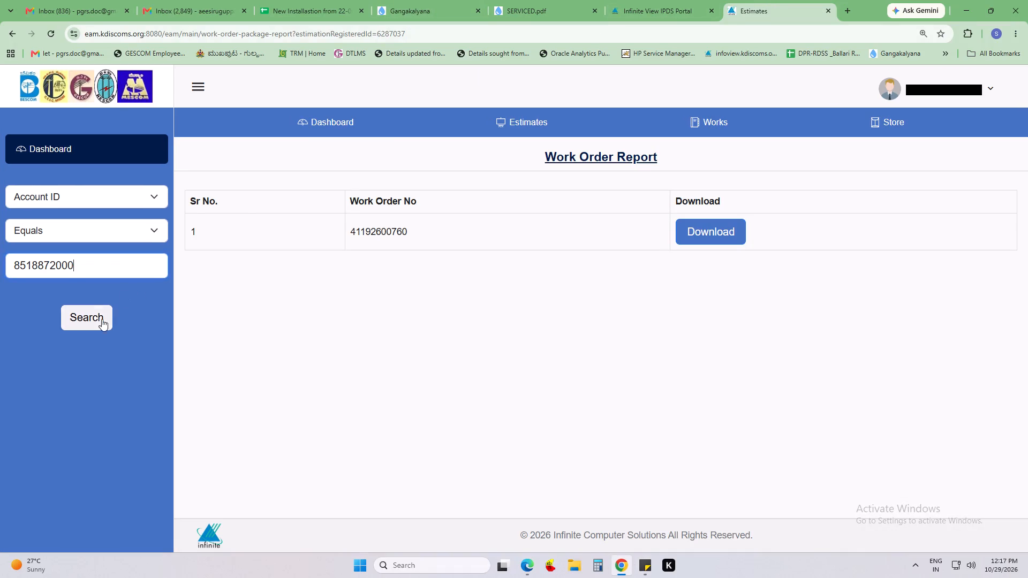
click(101, 320)
click(285, 346)
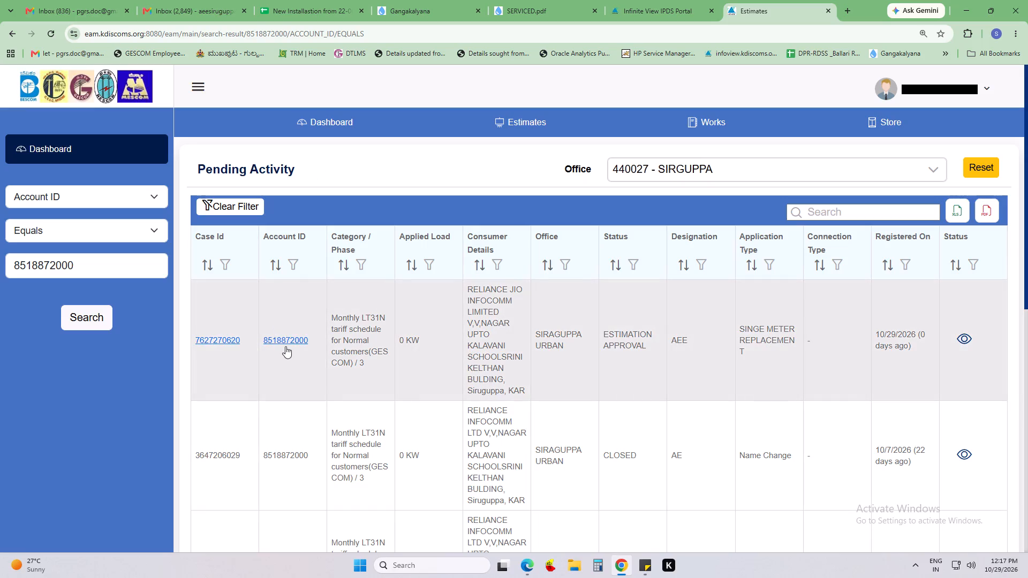
click(286, 344)
Approve the forwarded smart-meter estimate with the remark "ok", confirming the approval and acknowledging the message.
scroll(466, 357, down, 2)
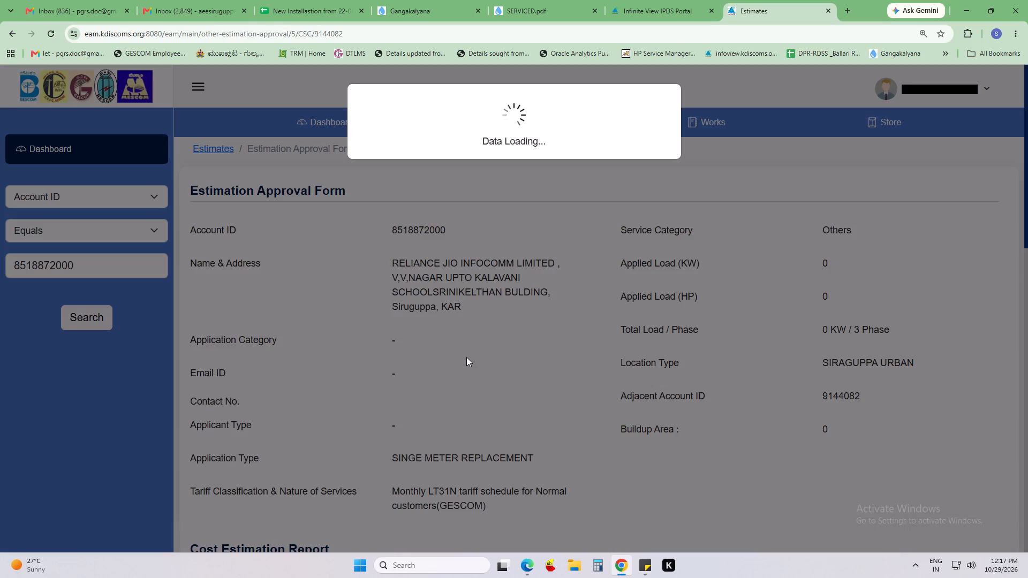
scroll(466, 357, down, 4)
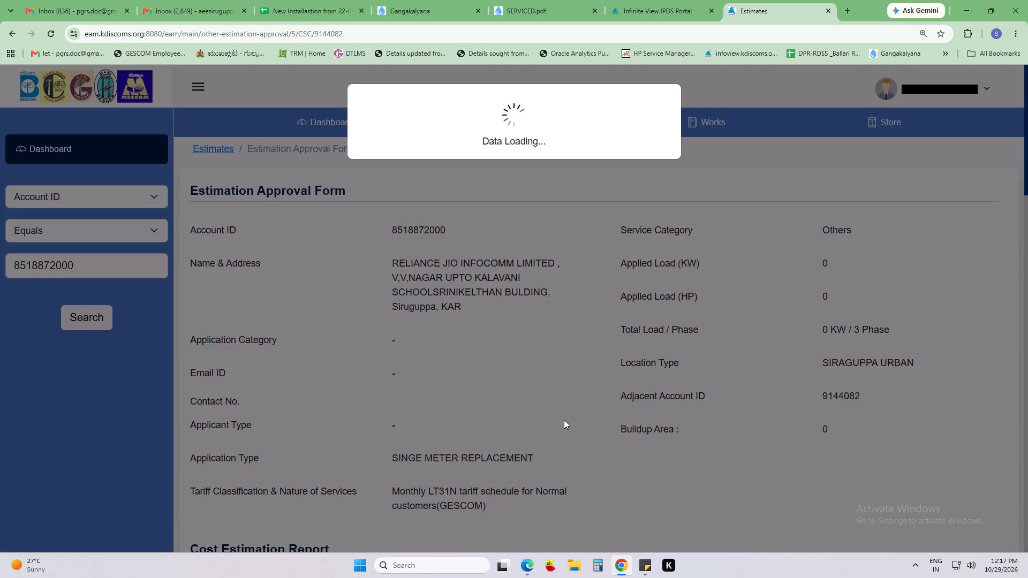
scroll(543, 417, down, 12)
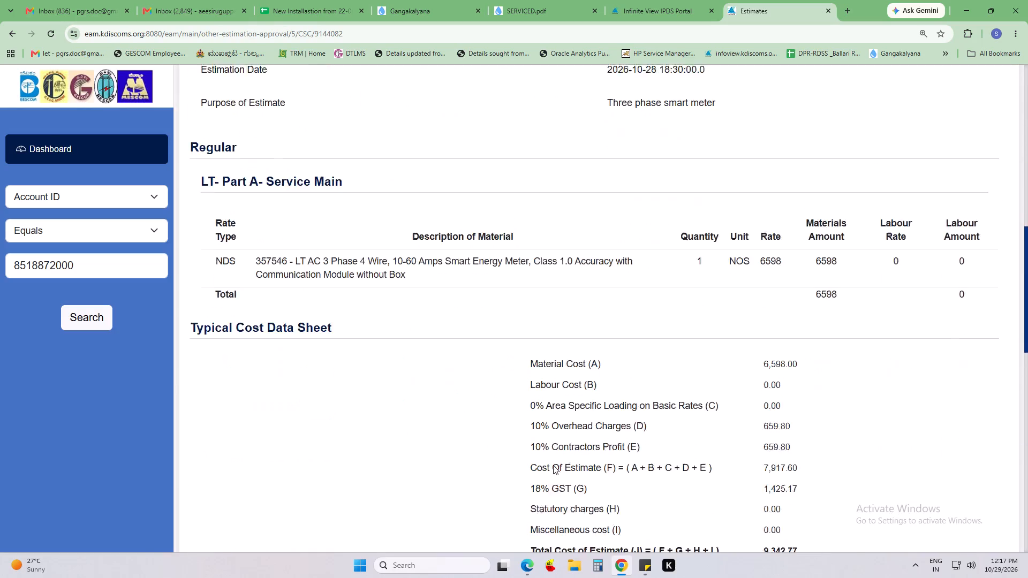
scroll(557, 467, down, 13)
click(679, 470)
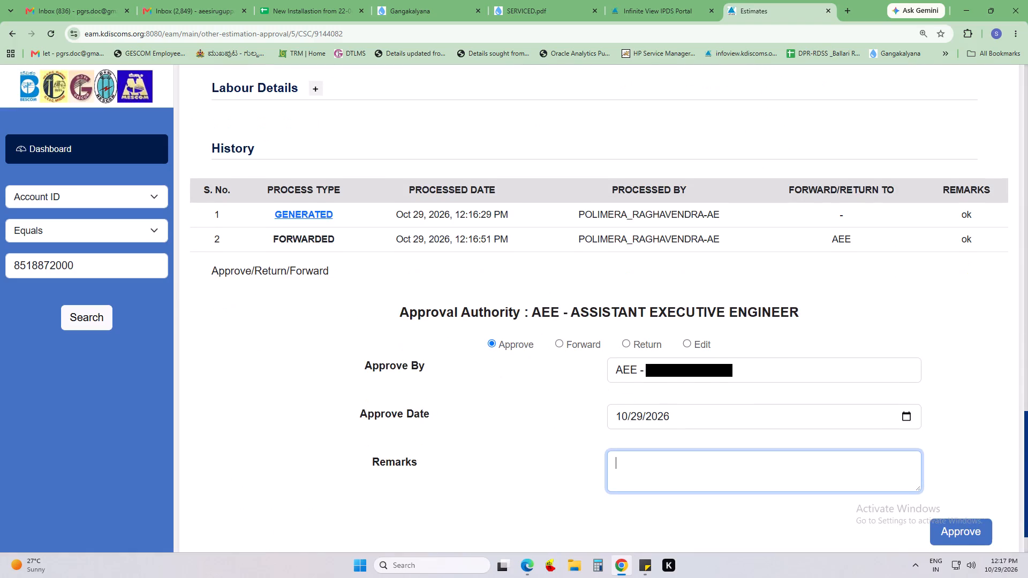
text(ok)
click(507, 377)
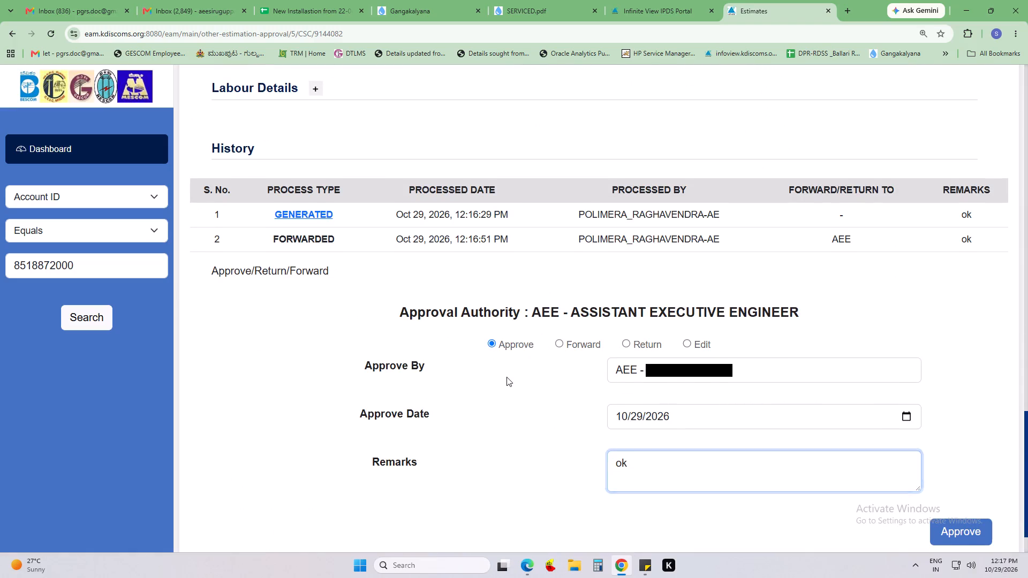
click(973, 534)
click(401, 331)
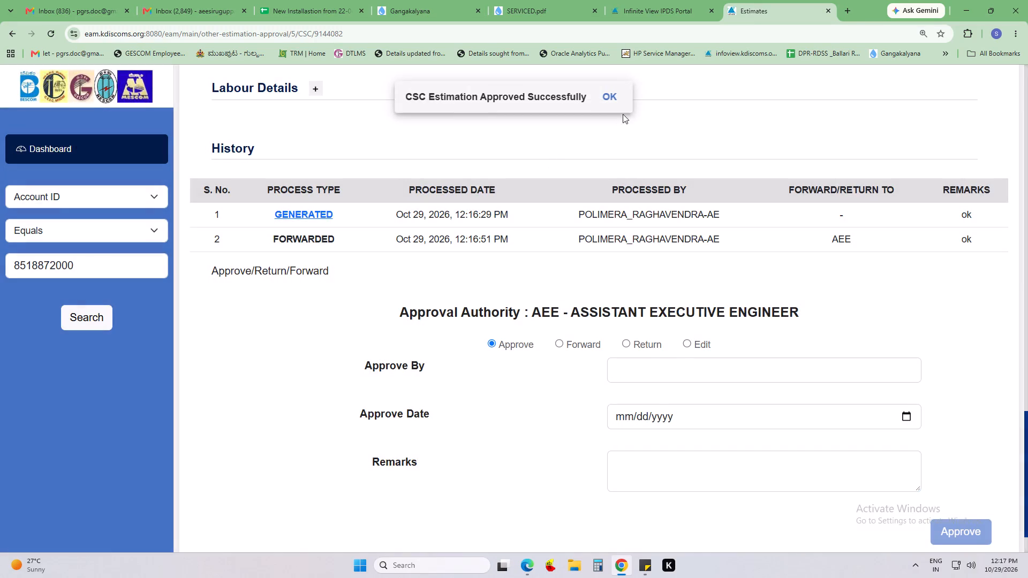
click(618, 96)
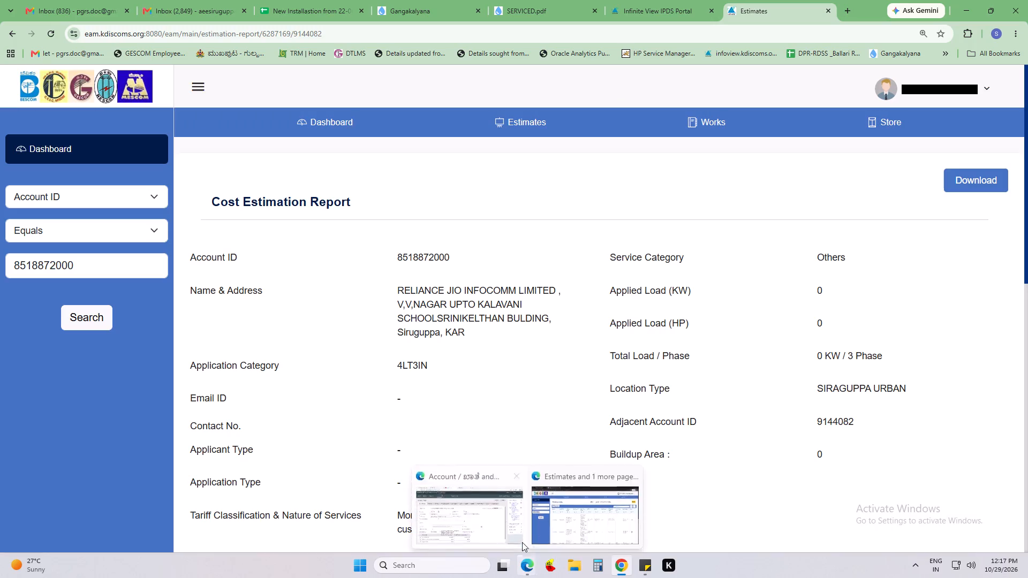
Switch to Edge and search the Estimates site for the copied Account ID in place of the previous account's.
click(504, 512)
click(189, 0)
double_click(110, 245)
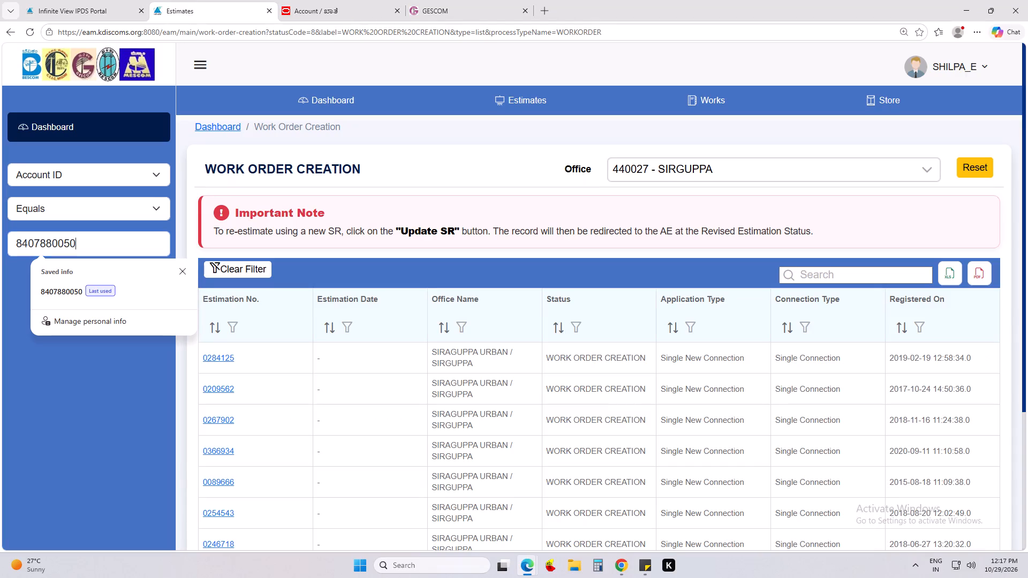
key(ctrl+v)
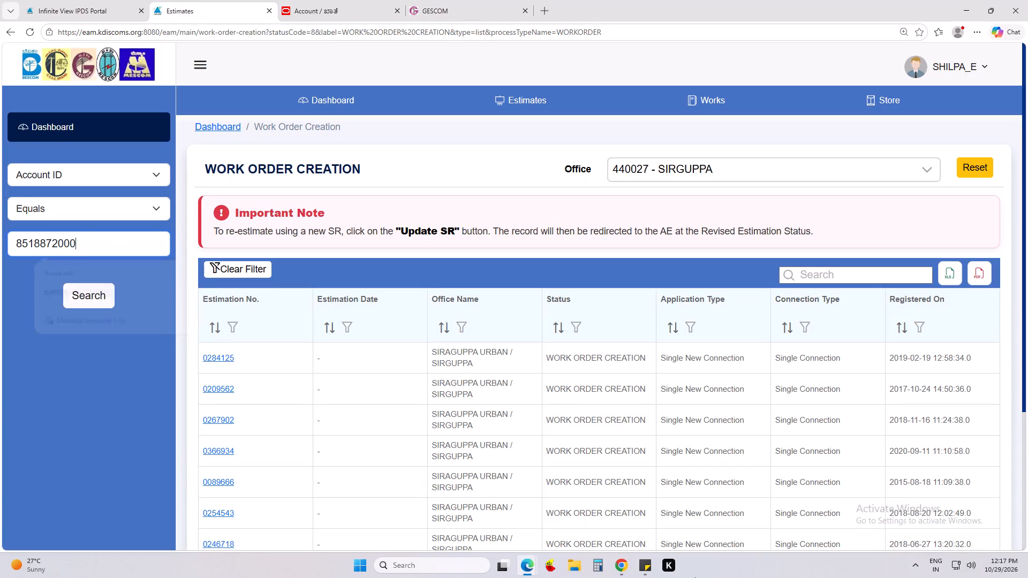
click(94, 306)
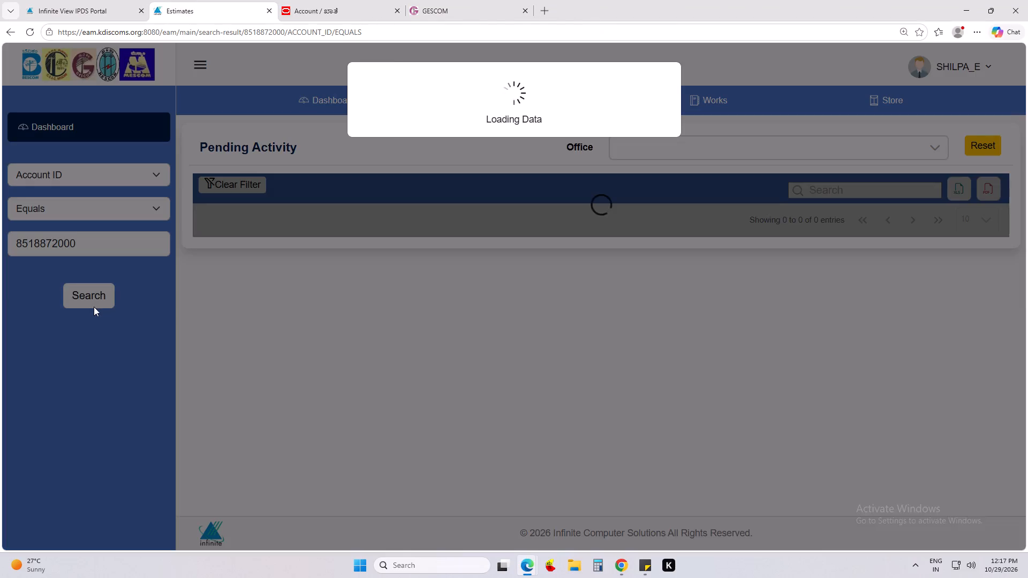
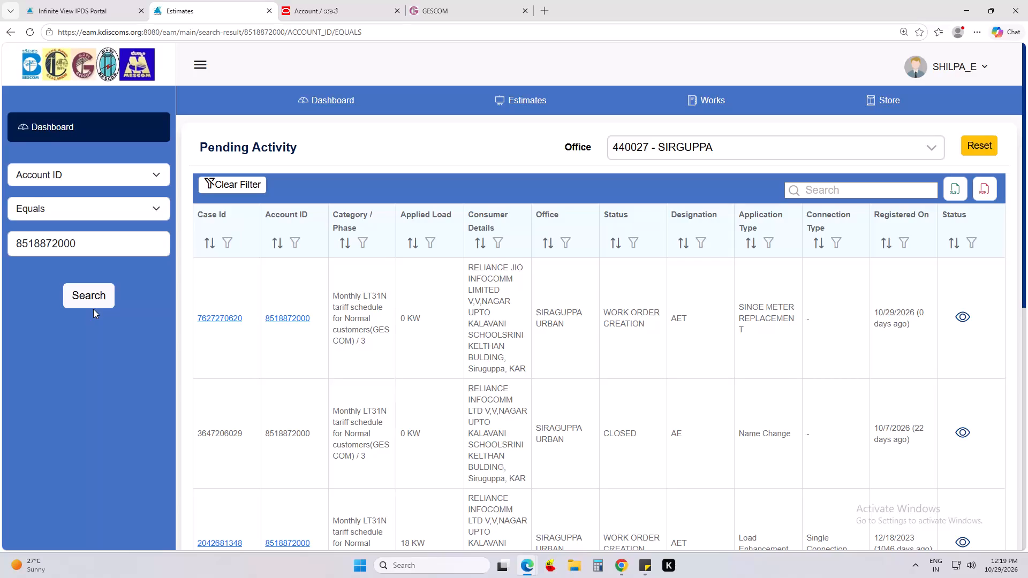
Switch to the Oracle billing site, open the account's information overview and review its customer, premise and meter details.
click(298, 3)
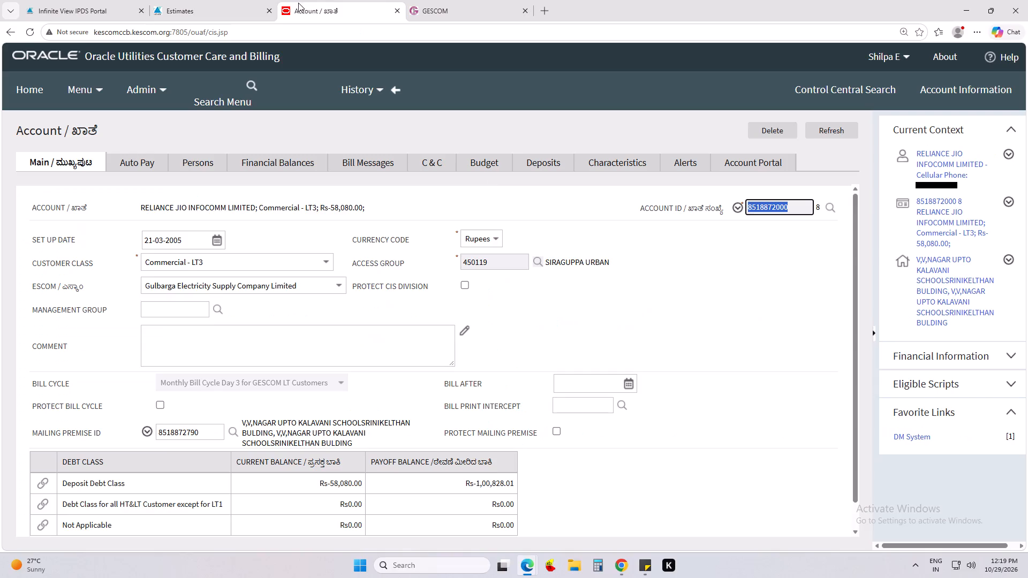
click(949, 84)
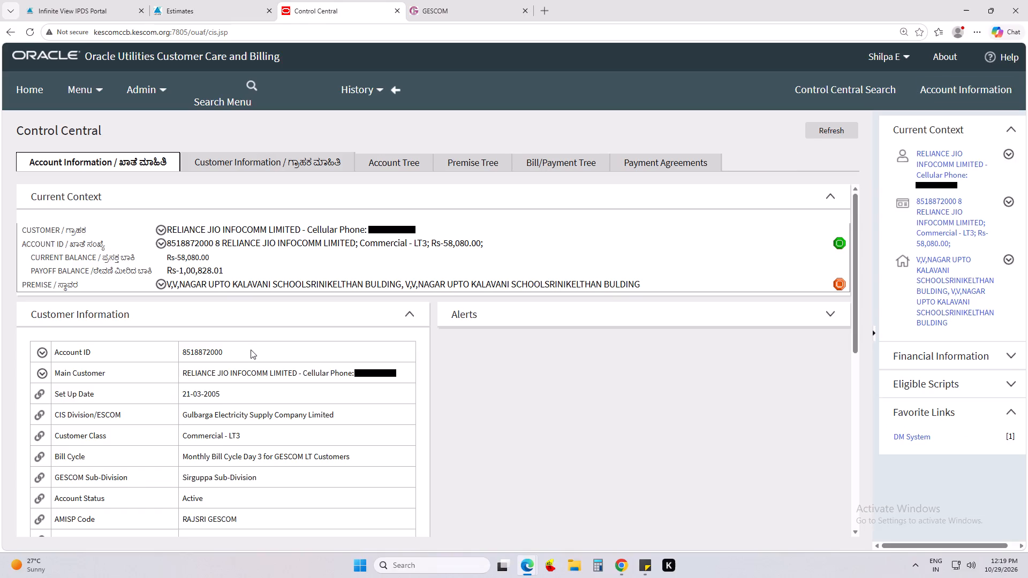
scroll(251, 349, down, 3)
scroll(253, 480, down, 3)
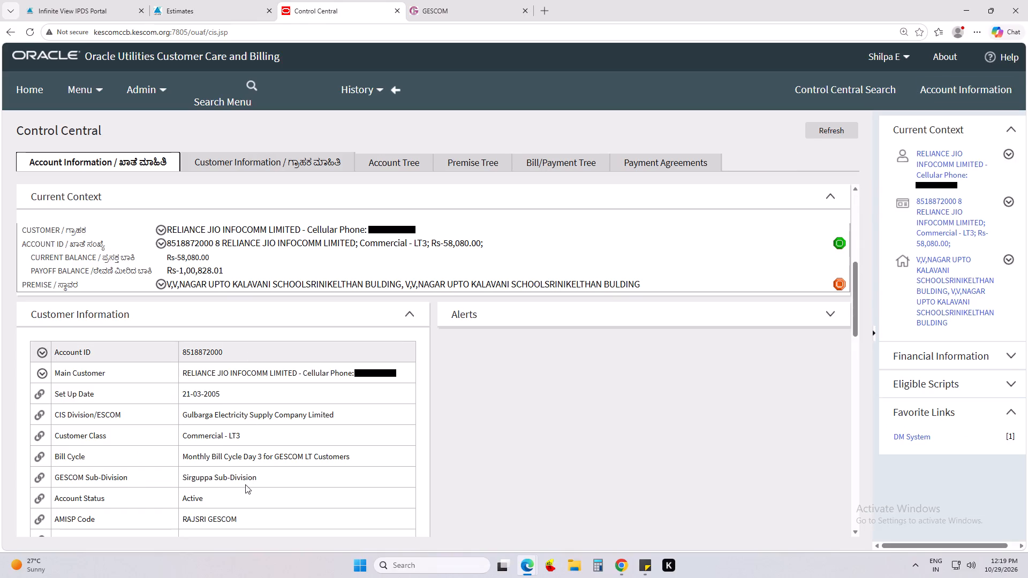
scroll(237, 492, down, 4)
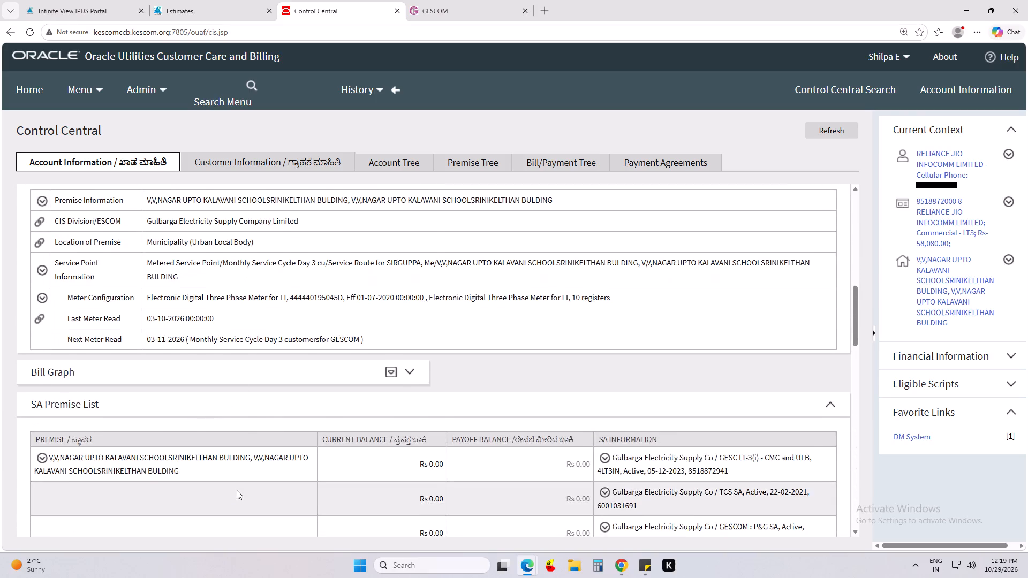
scroll(237, 490, up, 6)
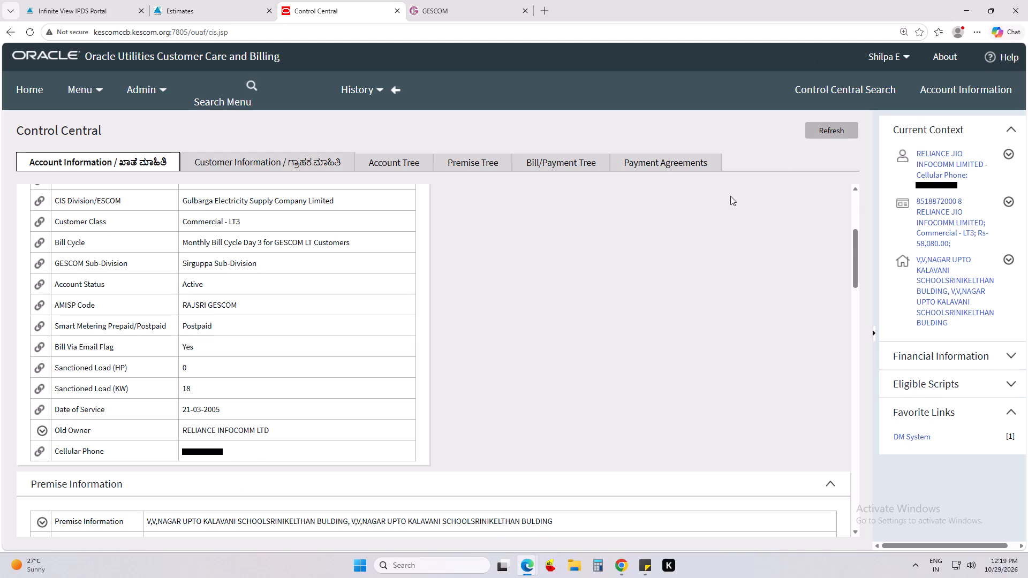
Find the premise's service point and examine its geographic details.
click(1013, 261)
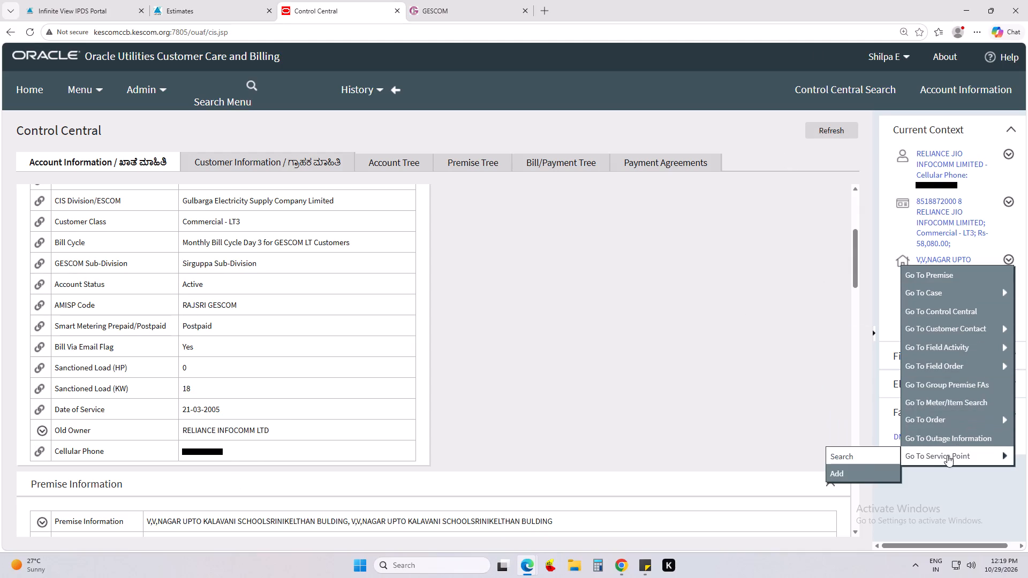
click(858, 455)
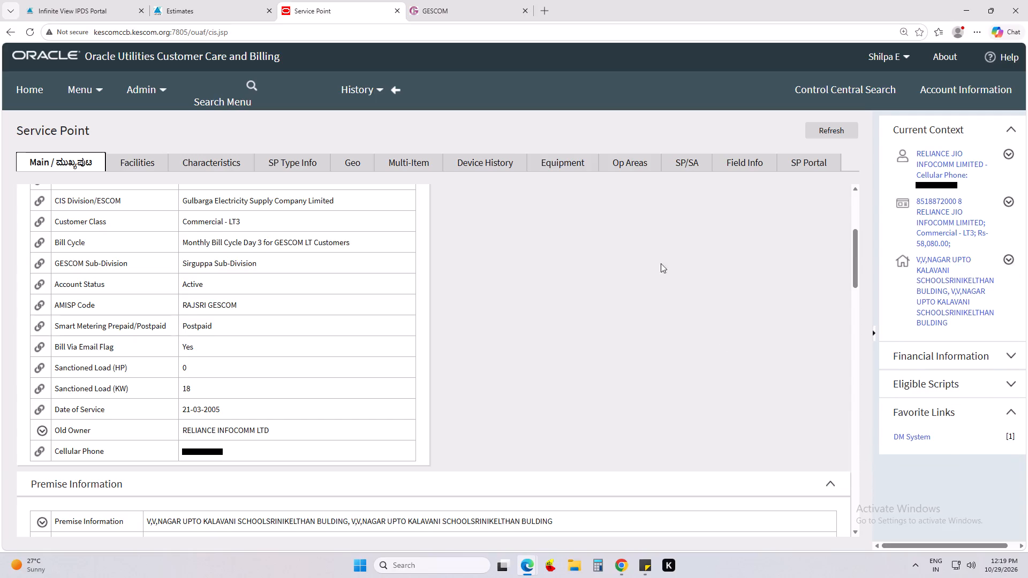
click(358, 154)
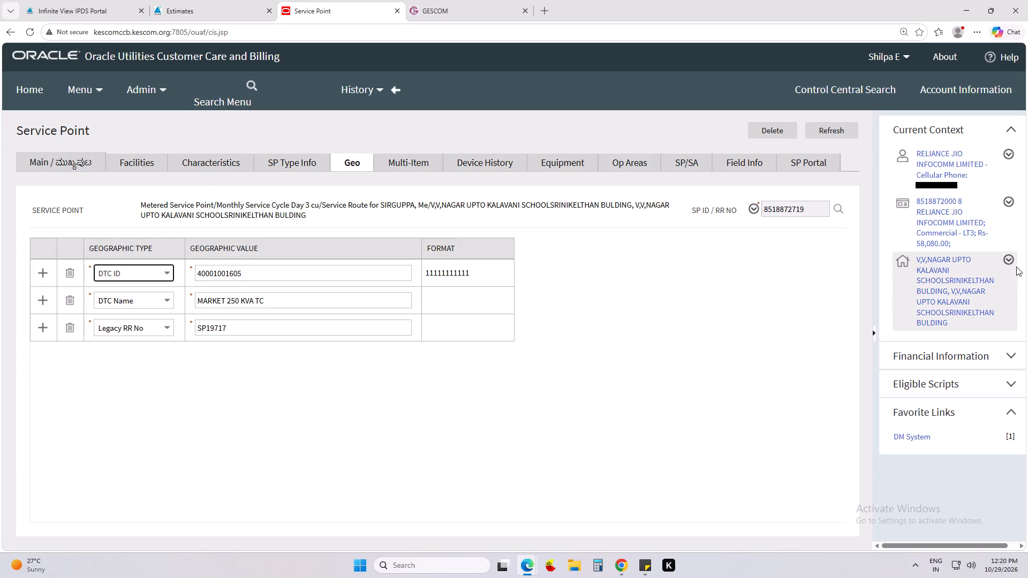
Search the premise's cases and open the newest one, the Normal to Smart Meter conversion case.
click(1003, 261)
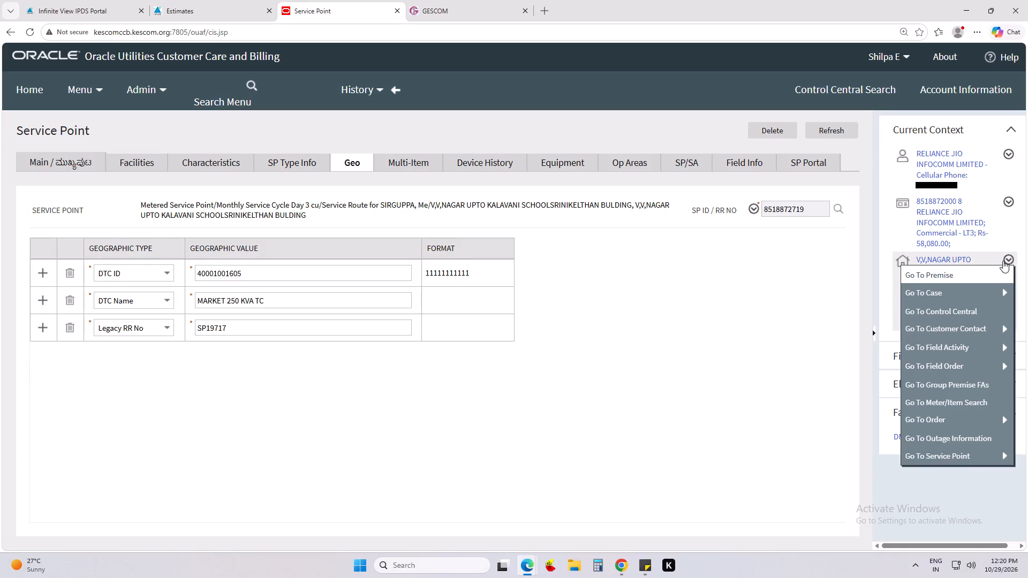
click(868, 293)
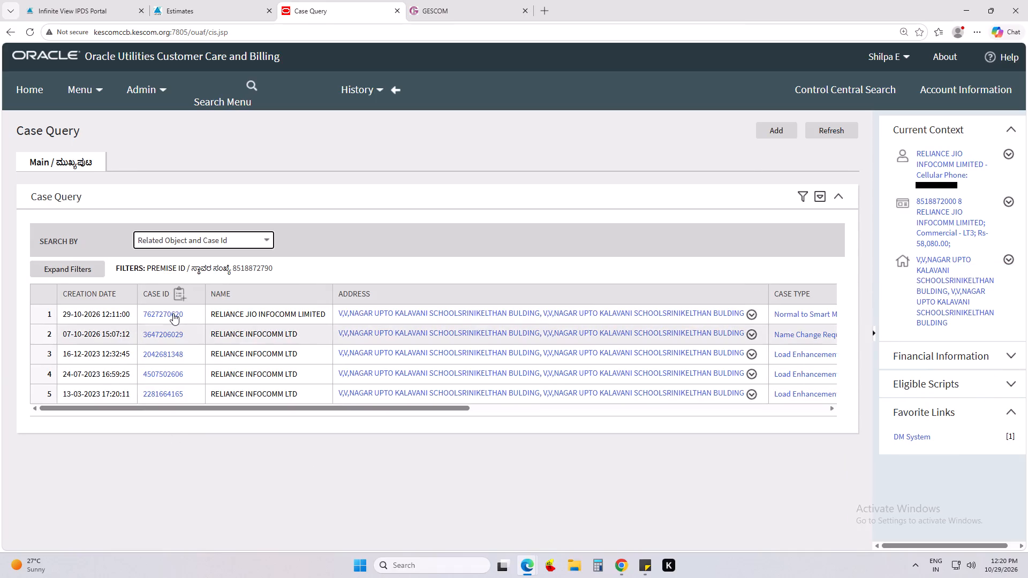
click(173, 313)
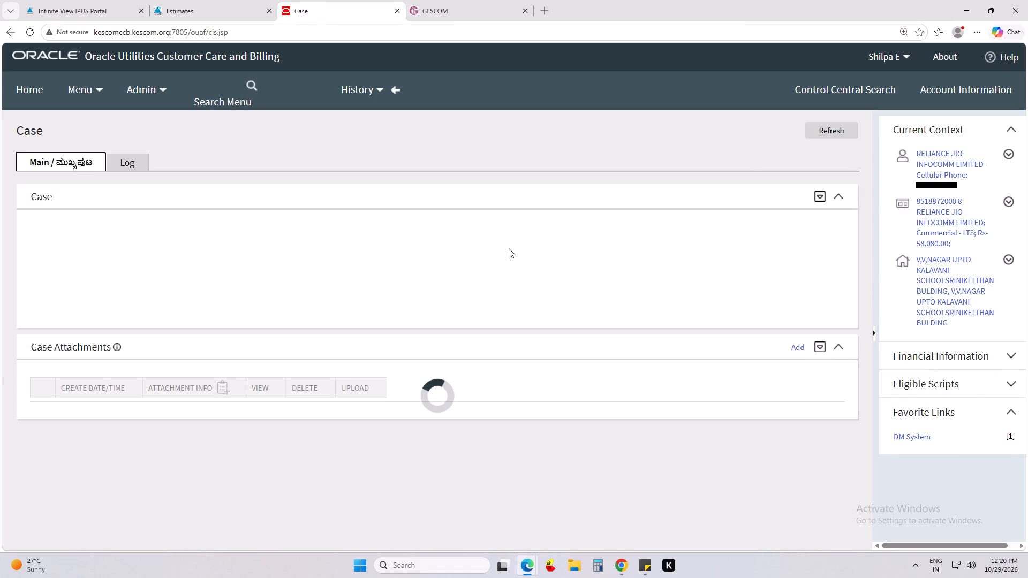
scroll(519, 245, up, 2)
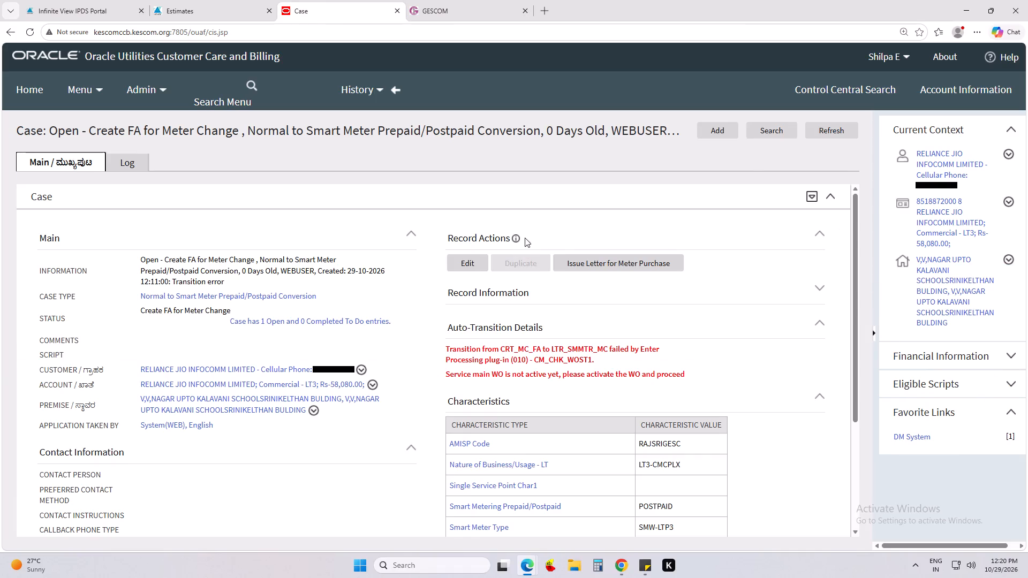
Return to Estimates, open the meter-replacement case's work order form and enter manual work order MC-SGP05, dated 10/29/2026, with 30 days' validity.
click(194, 0)
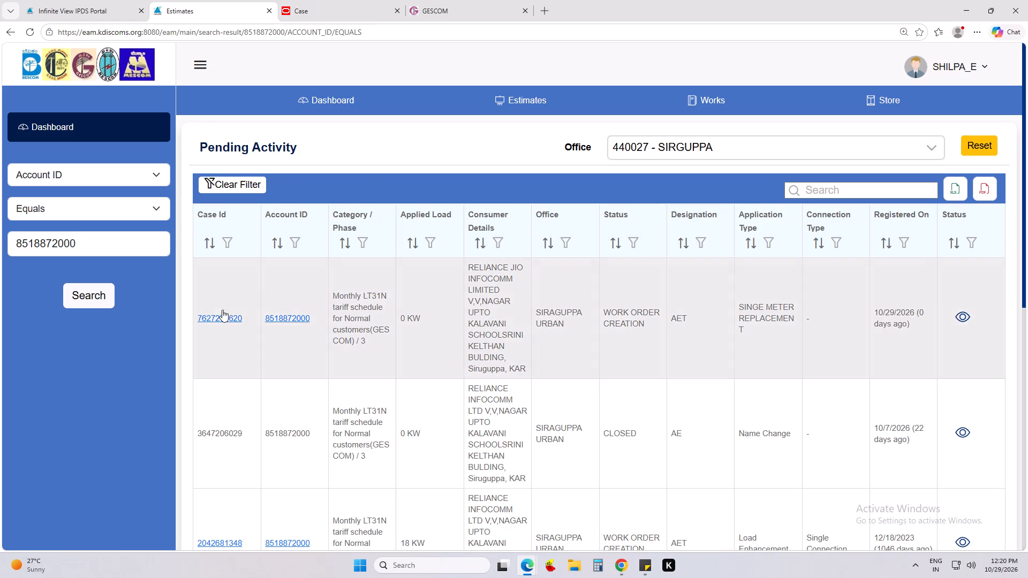
click(277, 319)
click(444, 277)
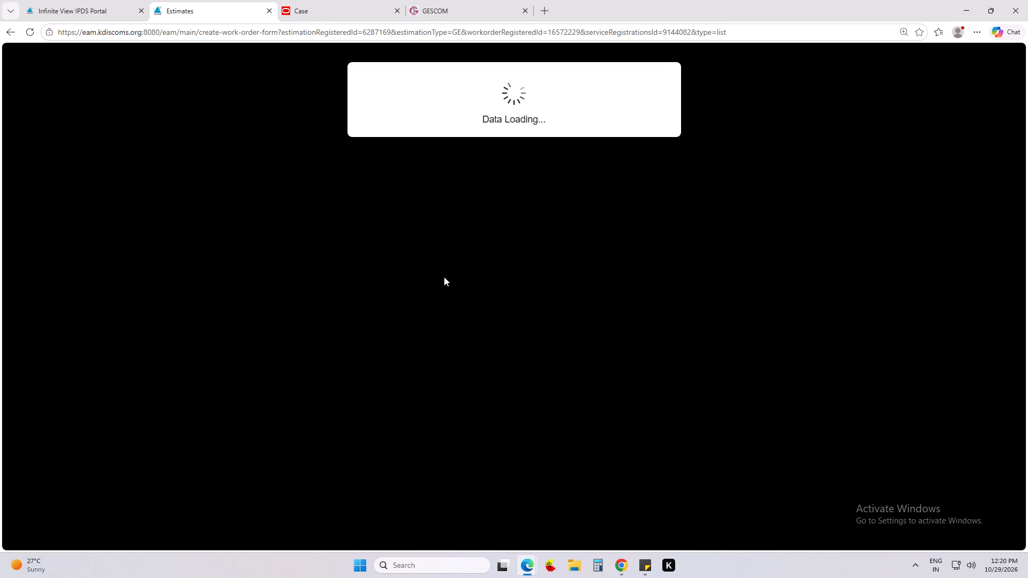
click(448, 255)
click(470, 317)
click(474, 261)
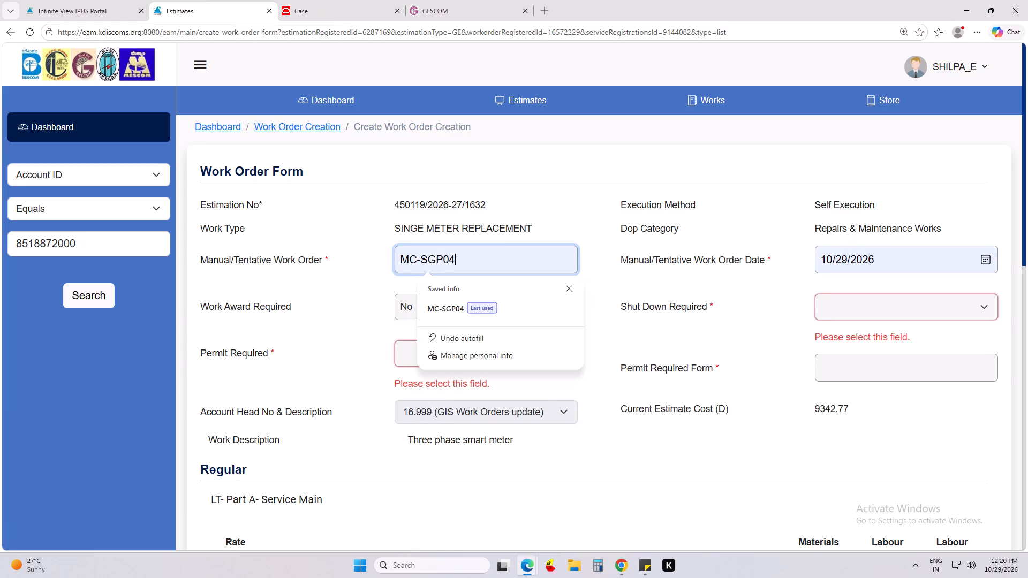
key(BackSpace)
key(5)
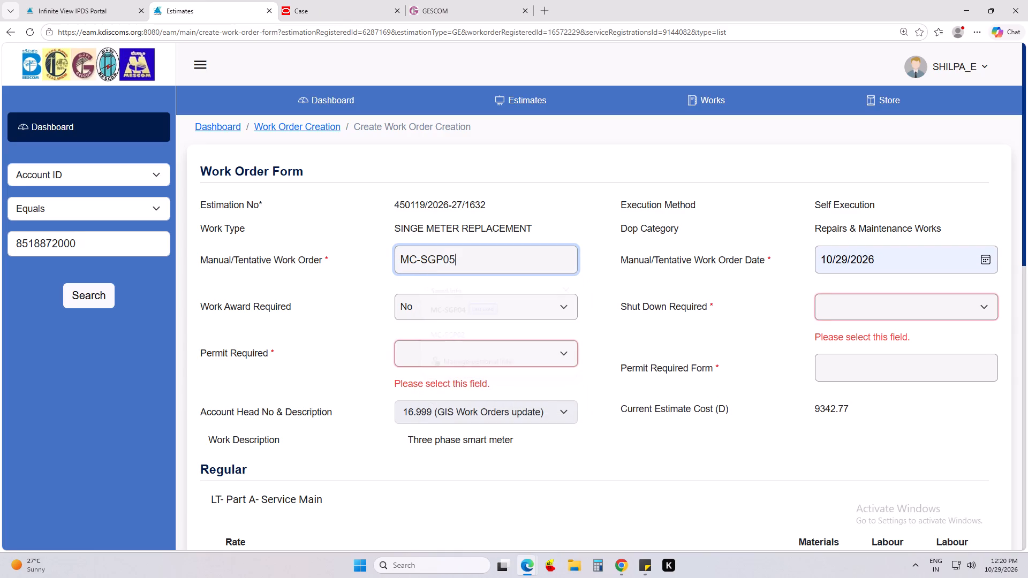
Set both Shut Down Required and Permit Required to No on the work order form.
click(853, 321)
click(840, 311)
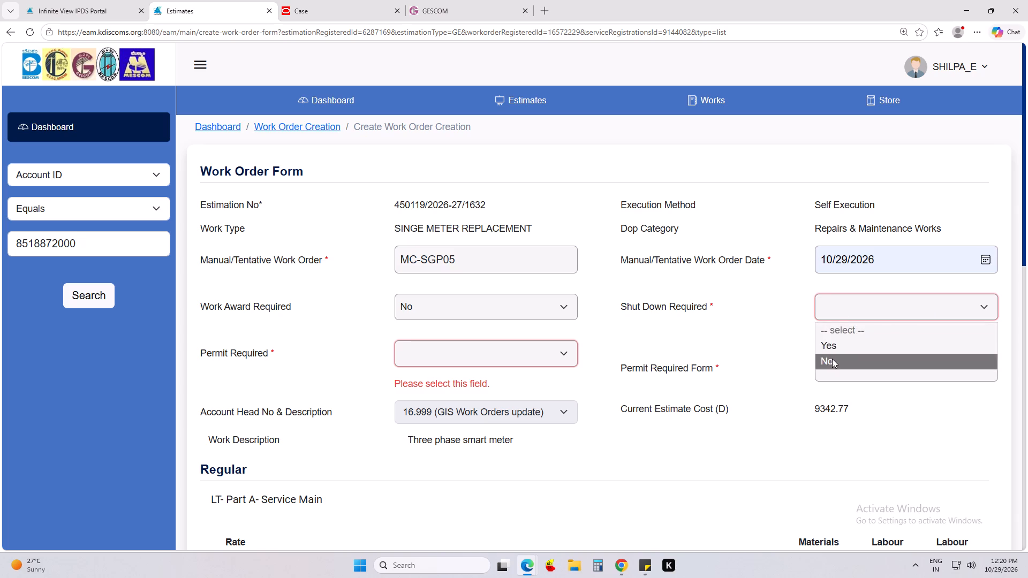
click(833, 363)
click(521, 370)
click(481, 358)
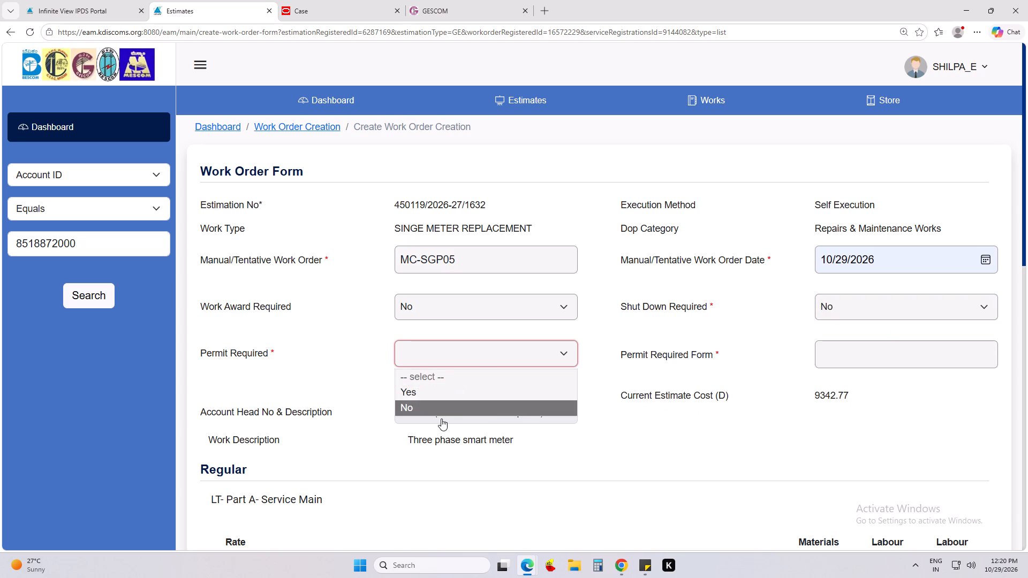
click(442, 417)
click(455, 359)
click(418, 402)
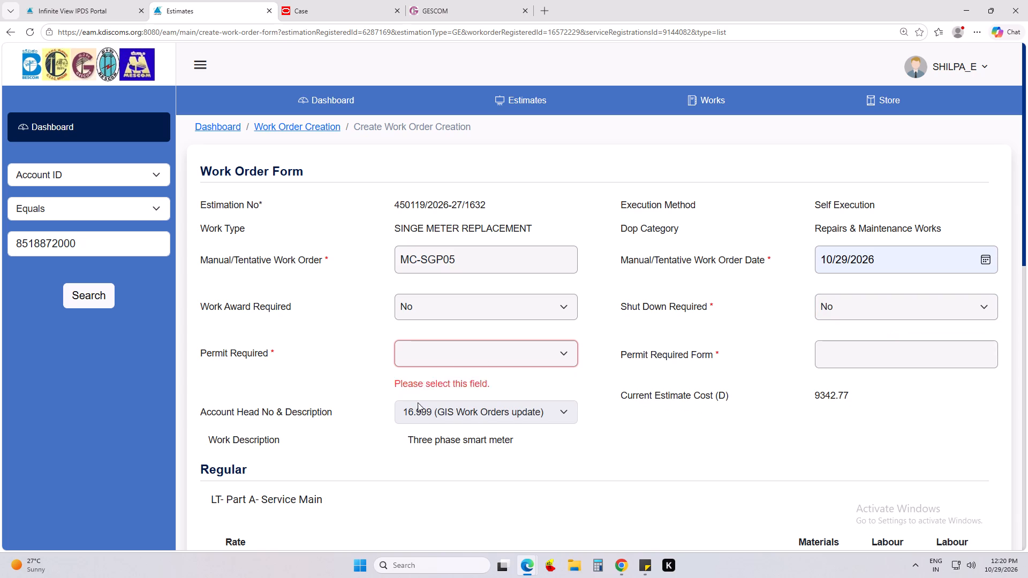
Create the work order, confirm the submission and acknowledge the message.
click(546, 477)
scroll(546, 477, down, 12)
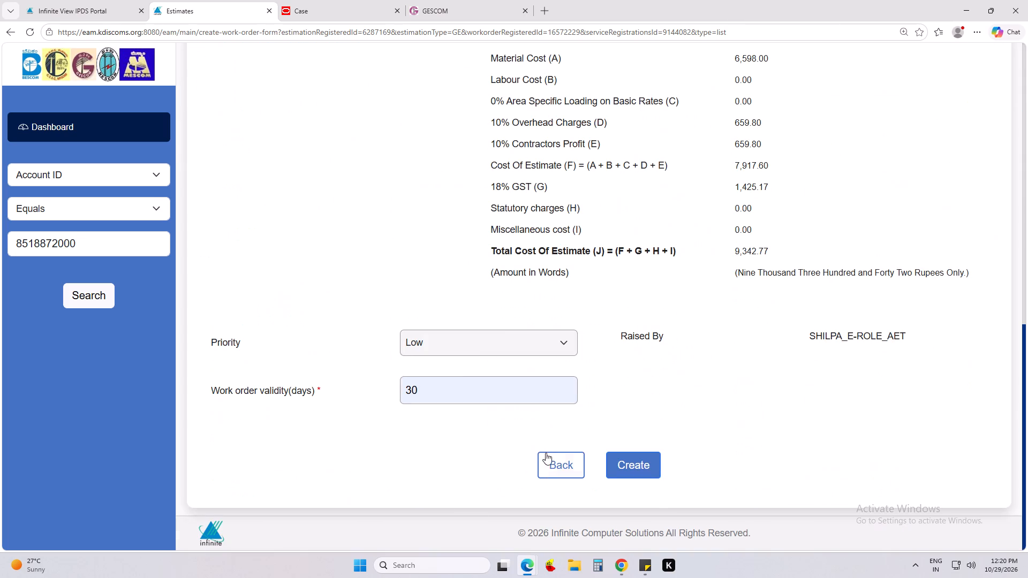
click(637, 470)
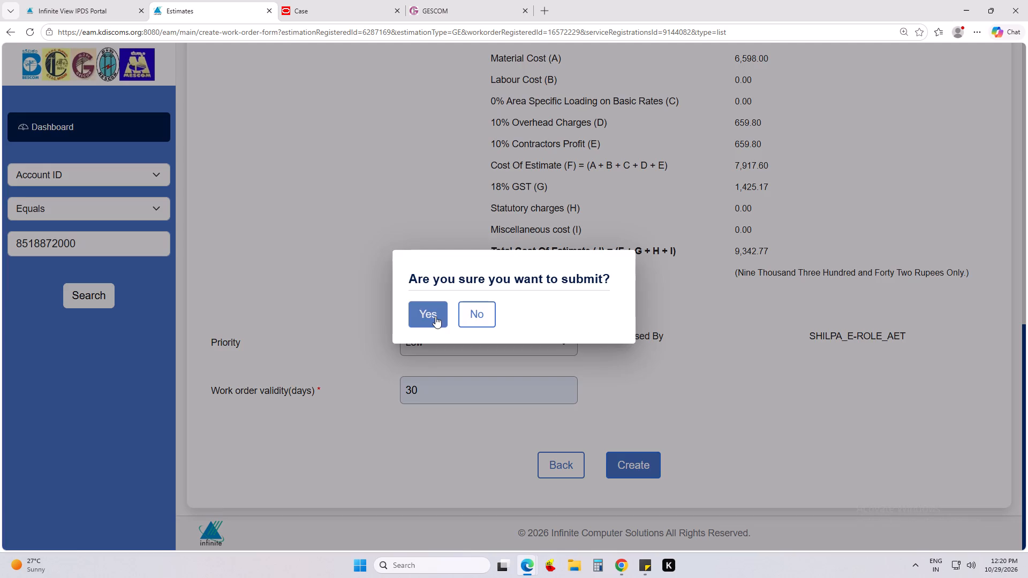
click(435, 316)
click(597, 68)
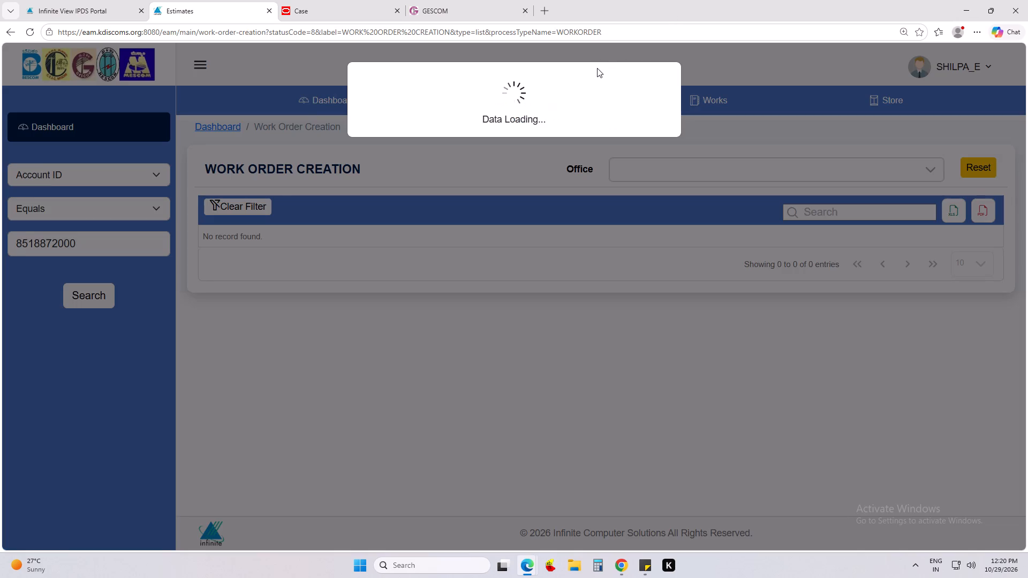
Switch to Chrome, search the account again and open its meter-replacement case awaiting work order approval.
click(611, 488)
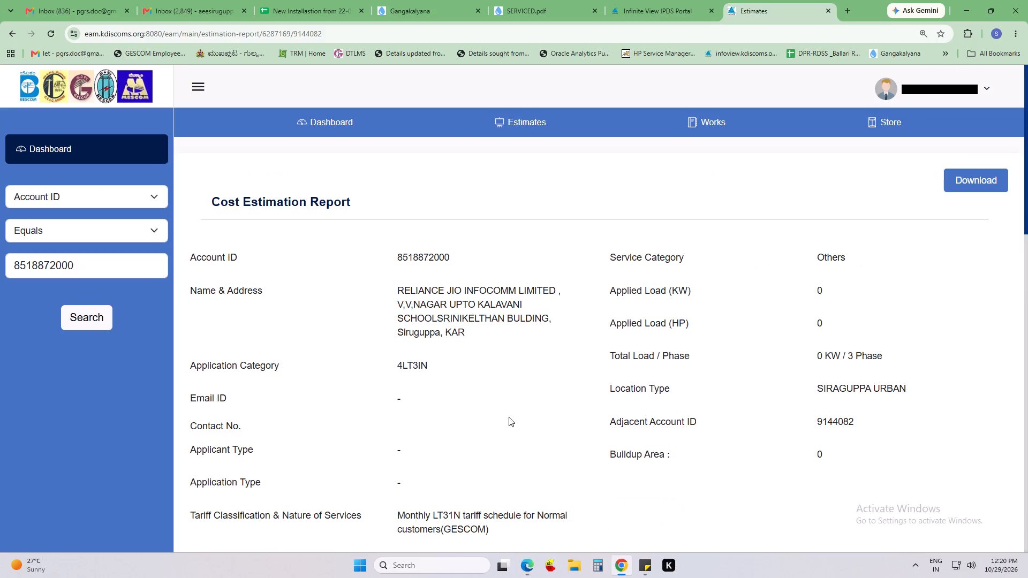
click(90, 312)
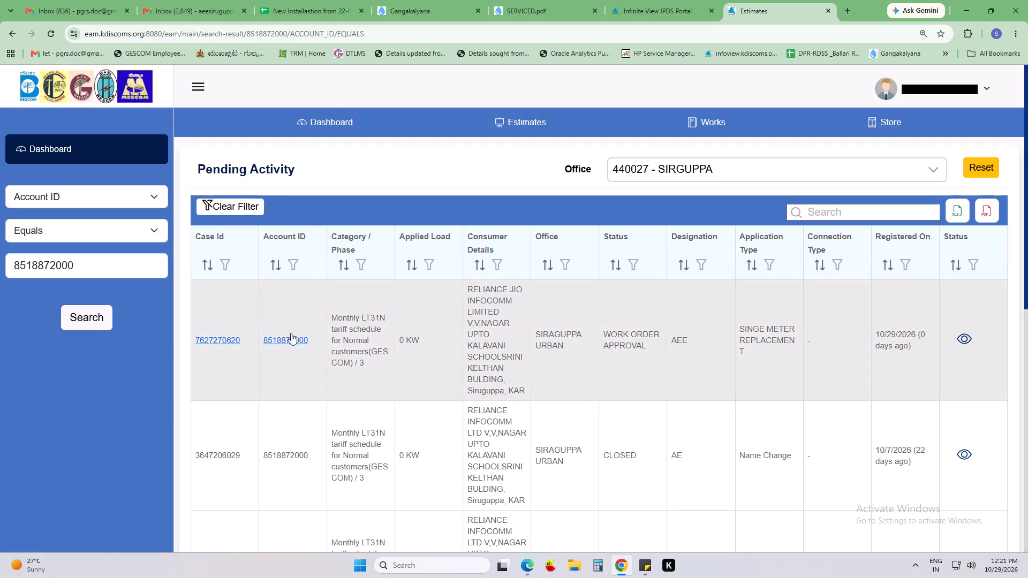
click(291, 333)
click(290, 336)
Approve the work order with the remark "ok", confirming the submission and acknowledging the message.
scroll(456, 346, down, 1)
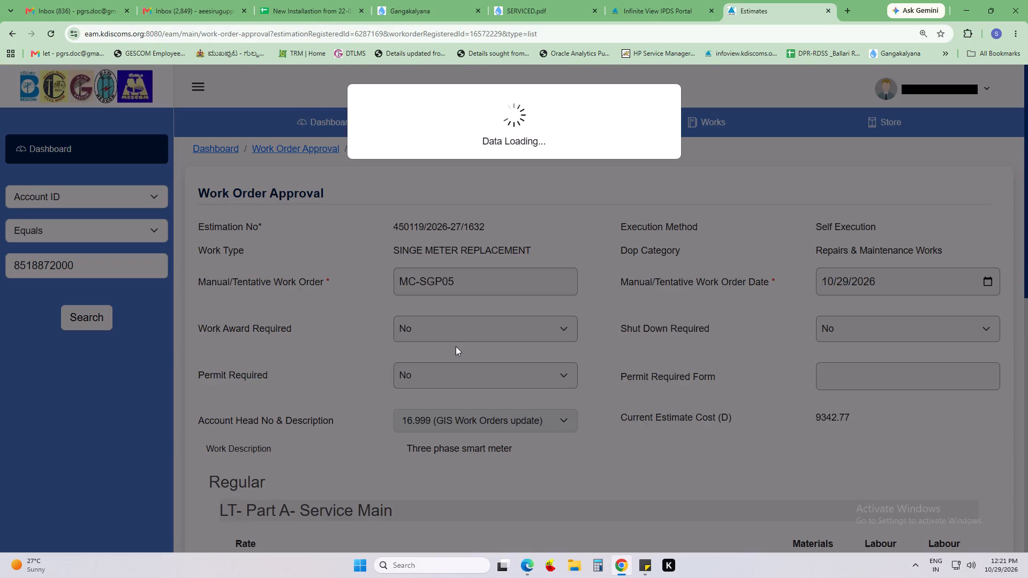
scroll(457, 346, down, 7)
scroll(543, 459, down, 16)
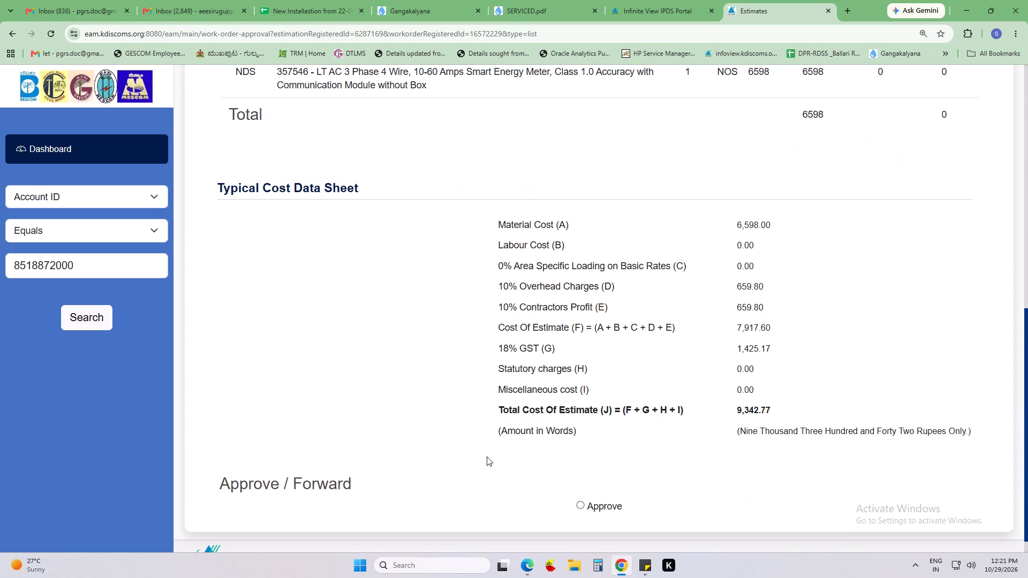
click(600, 485)
scroll(672, 454, down, 5)
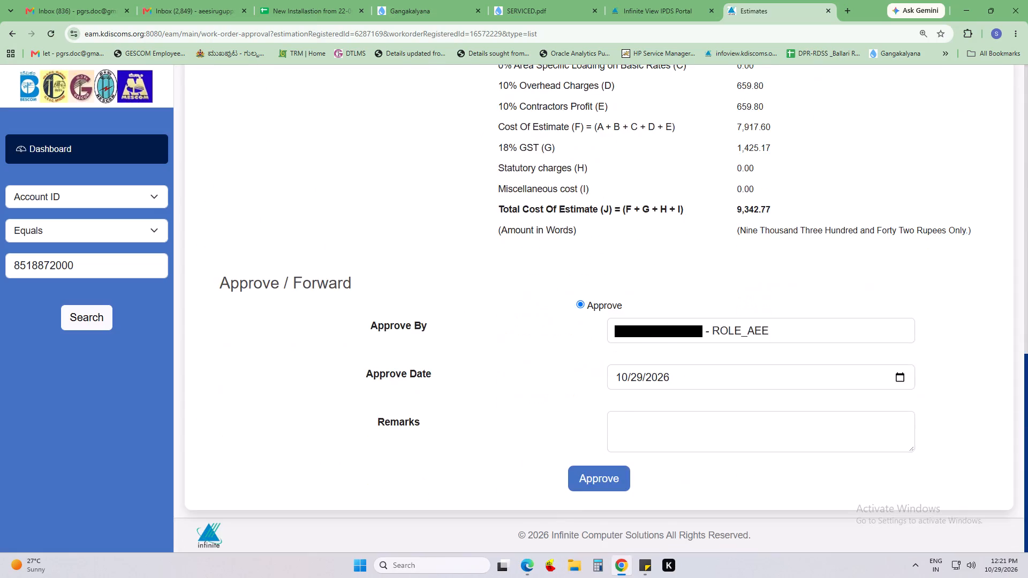
click(666, 442)
text(ok)
key(Tab)
key(Return)
key(Return)
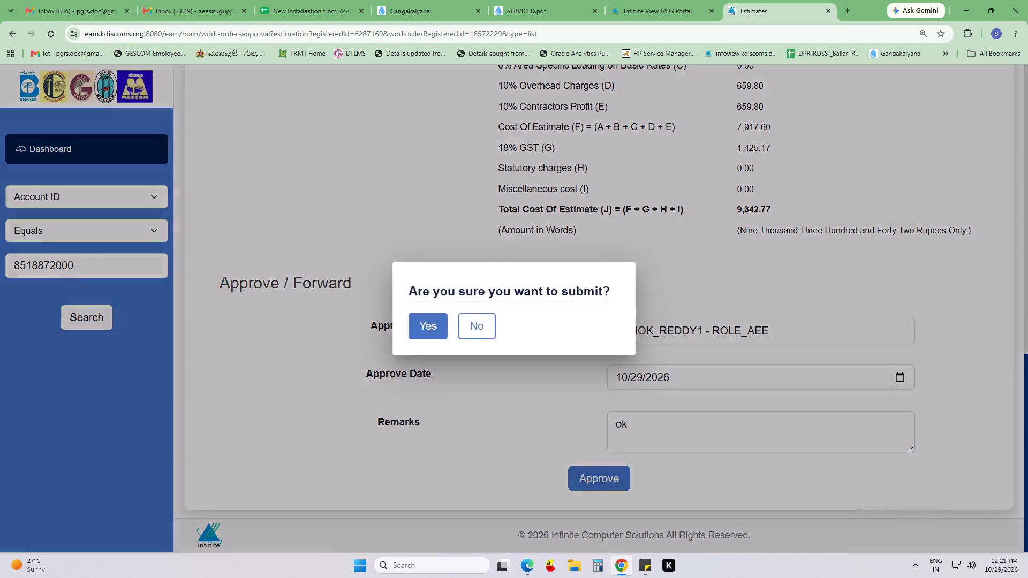
key(Return)
click(439, 325)
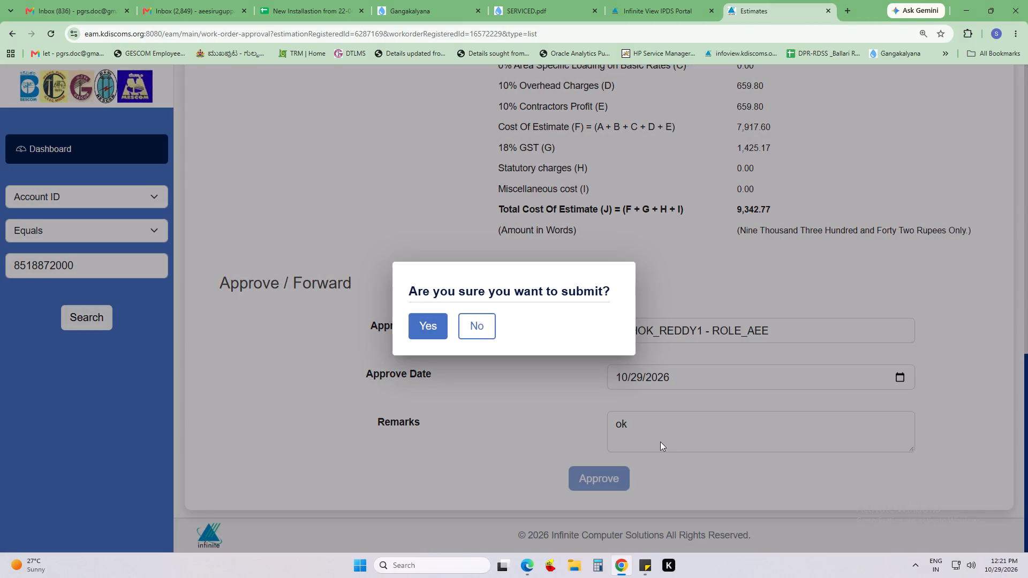
click(608, 100)
click(610, 96)
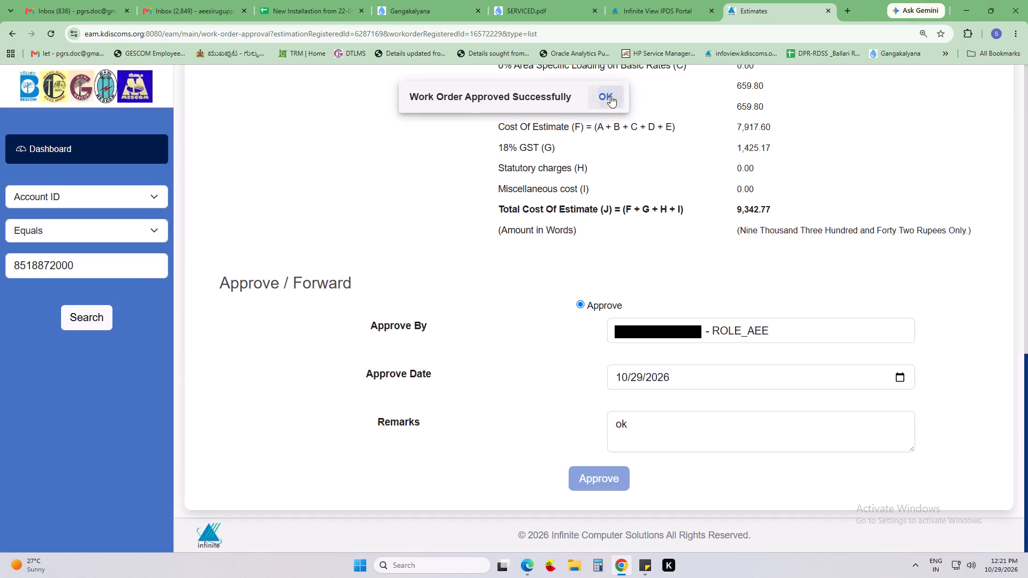
Switch to Edge, return to the conversion case in Oracle billing and try to issue the letter for meter purchase.
click(512, 523)
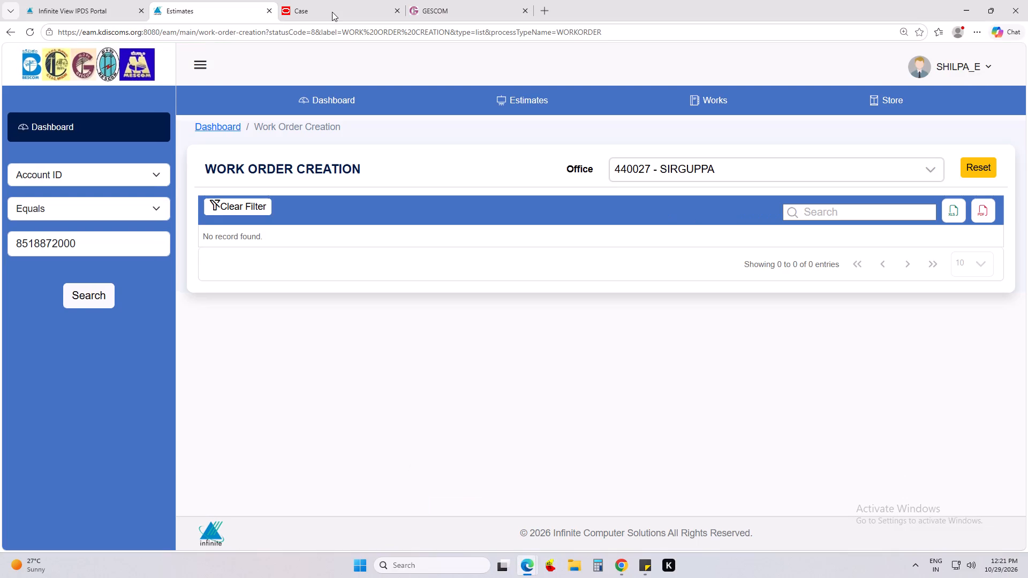
click(323, 0)
click(338, 1)
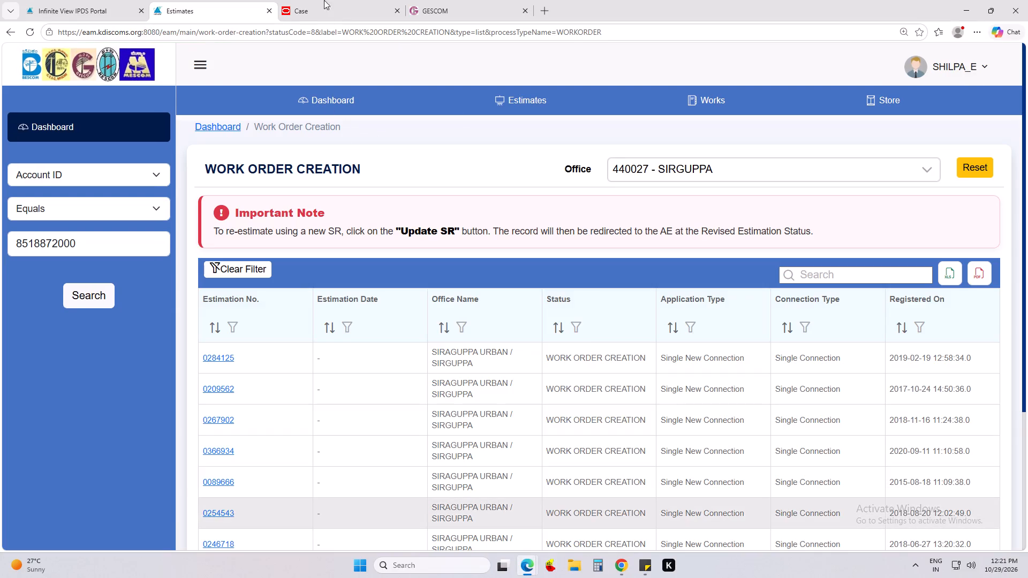
click(323, 5)
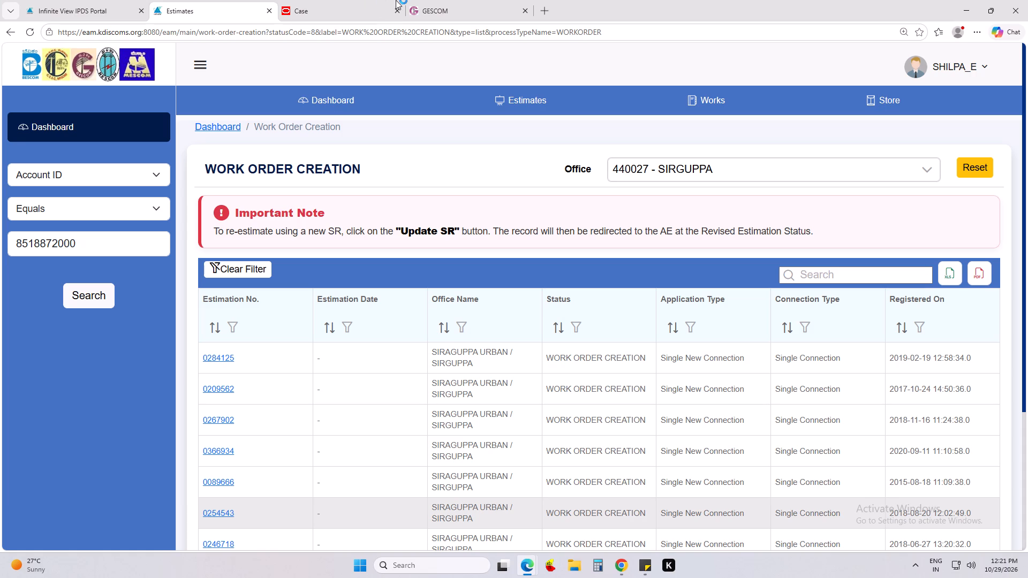
click(345, 0)
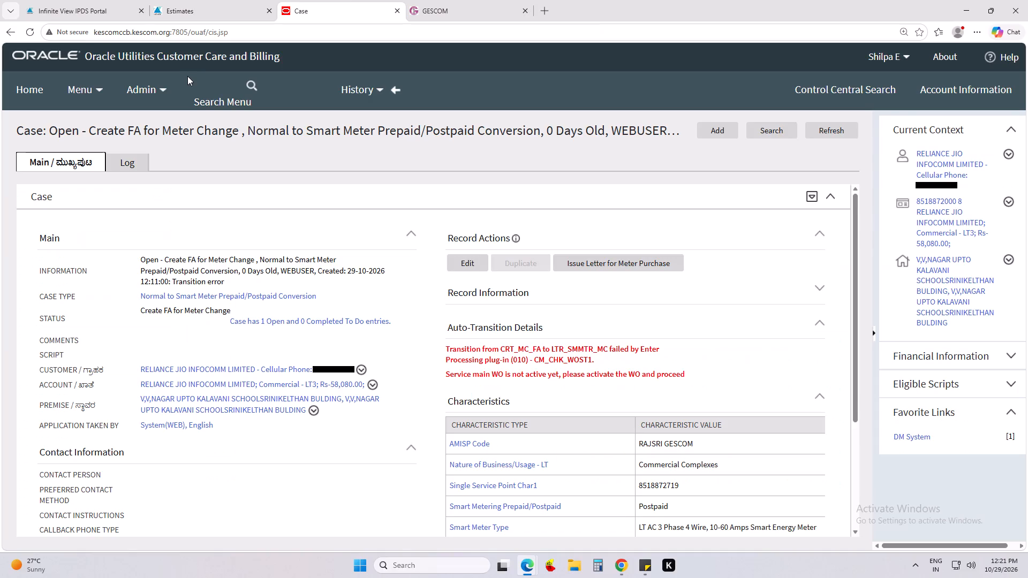
drag(616, 250, 615, 257)
click(615, 257)
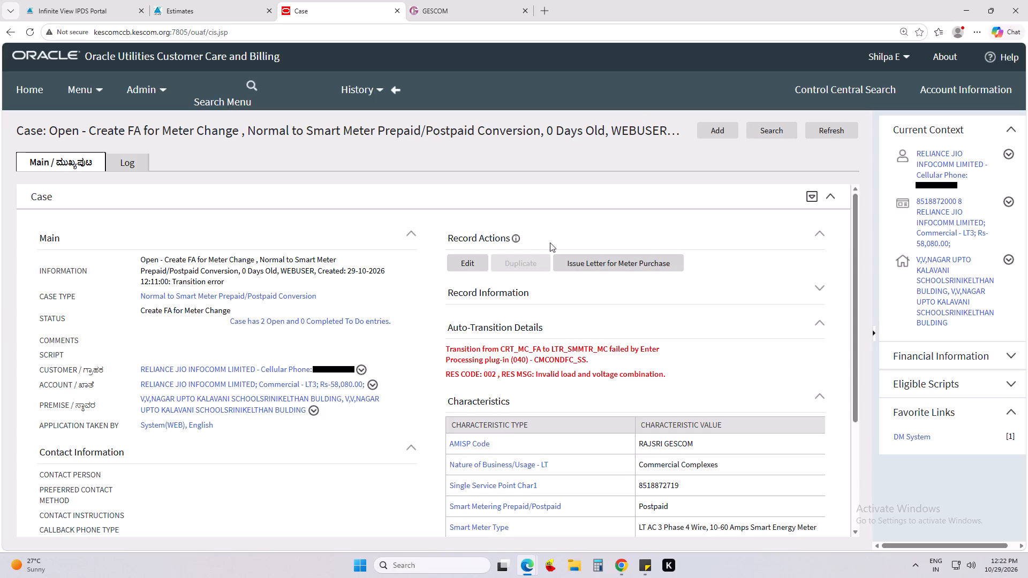
Review the auto-transition details and the characteristics of the smart meter conversion case.
scroll(389, 334, up, 4)
scroll(389, 334, down, 3)
scroll(389, 334, up, 1)
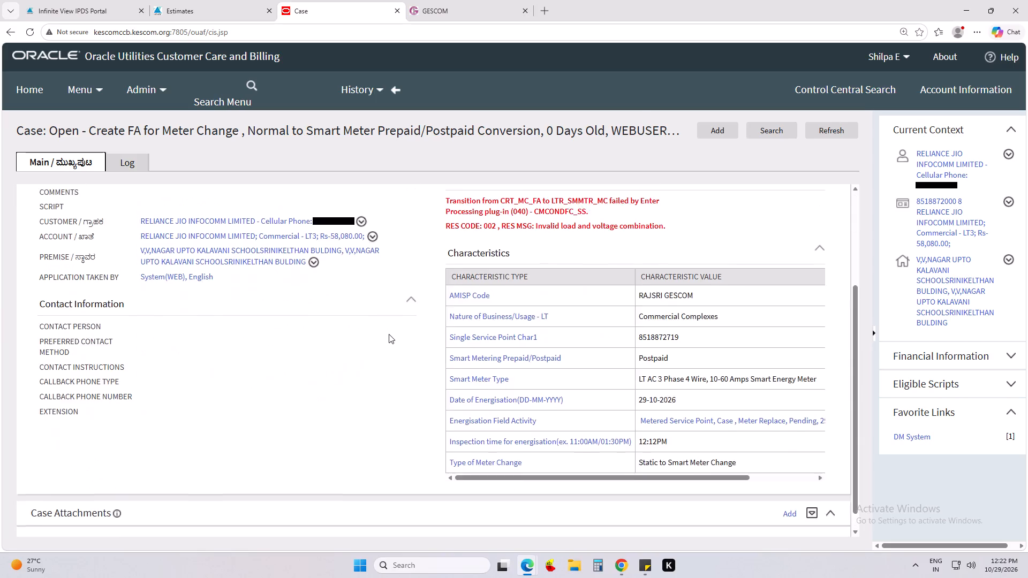
scroll(389, 334, up, 2)
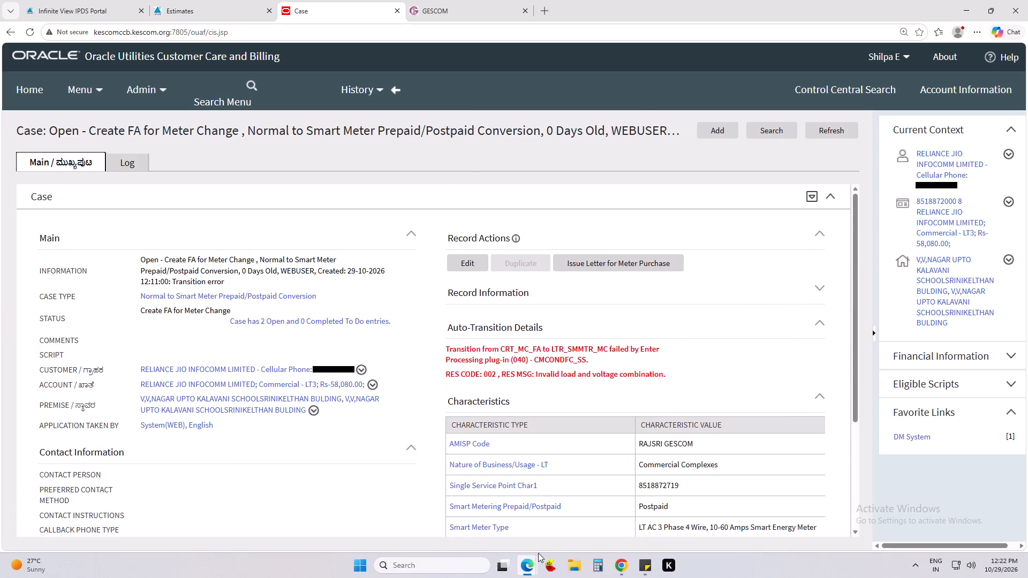
scroll(667, 405, down, 1)
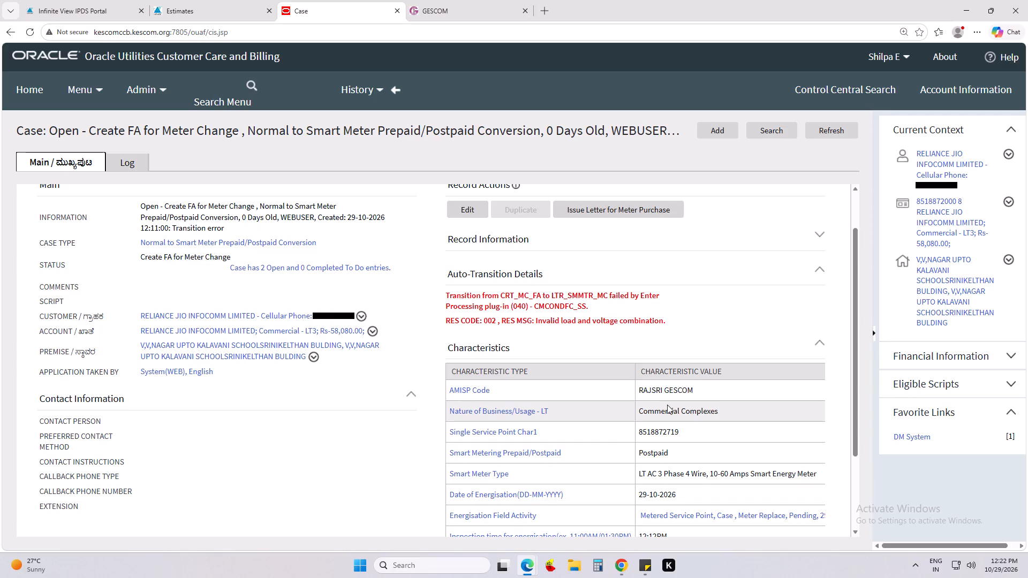
scroll(667, 405, down, 2)
scroll(667, 405, up, 3)
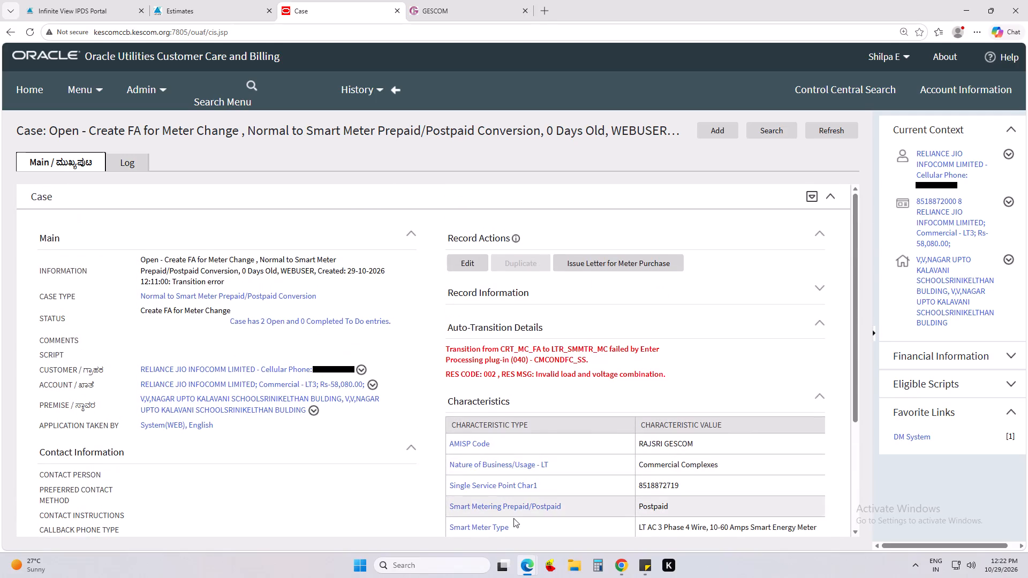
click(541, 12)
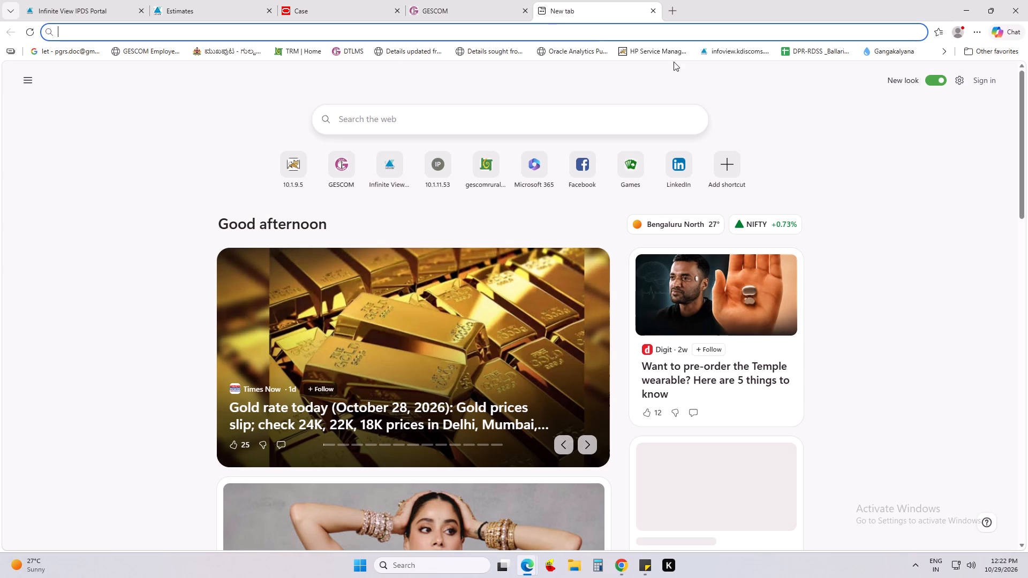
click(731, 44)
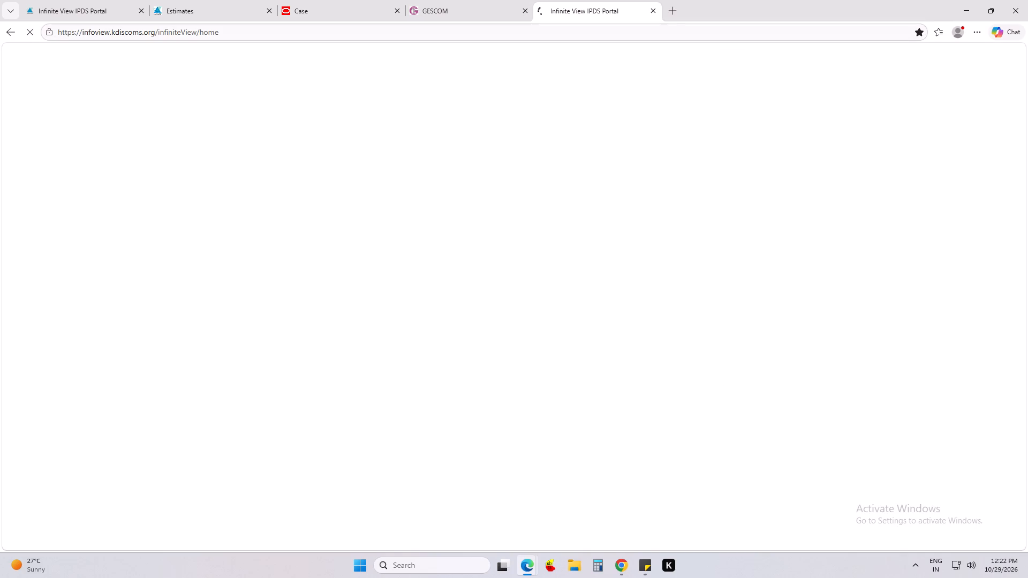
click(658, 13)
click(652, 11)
Open a new browser tab.
click(543, 5)
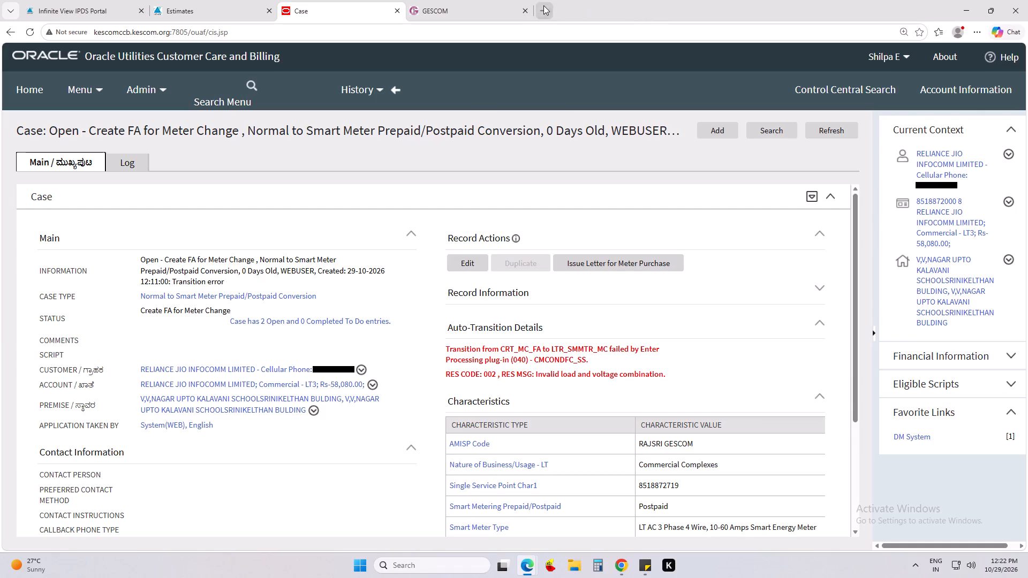
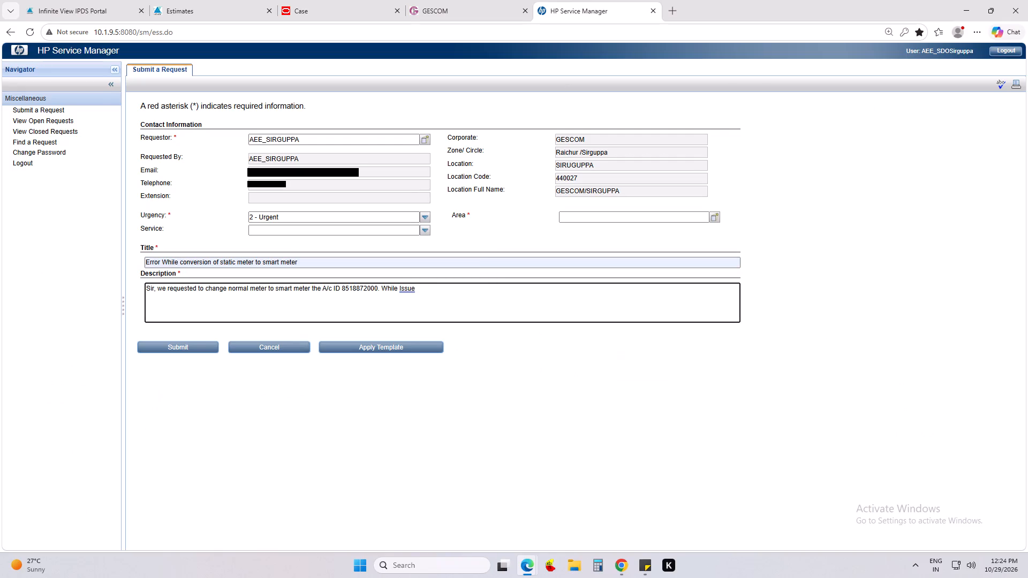
Continue the request description after "While Issue" with "letter for meter purchase step showing error like".
key(l)
text(etter for)
key(space)
text(meter)
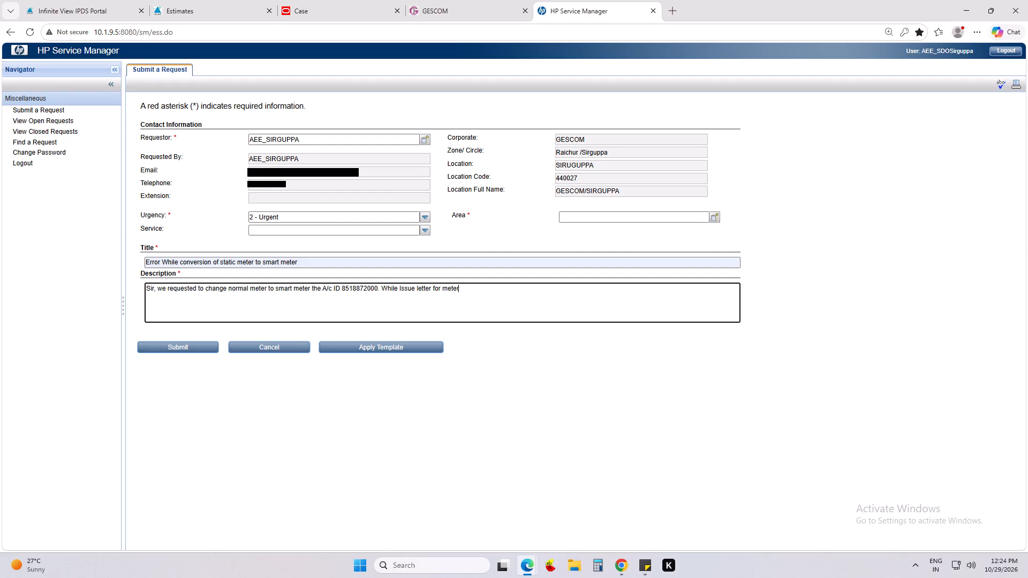
key(space)
key(o)
key(BackSpace)
text(pu)
text(rchase)
key(space)
text(step)
key(space)
text(showing)
key(space)
text(er)
text(ro)
text(r)
key(space)
text(lie)
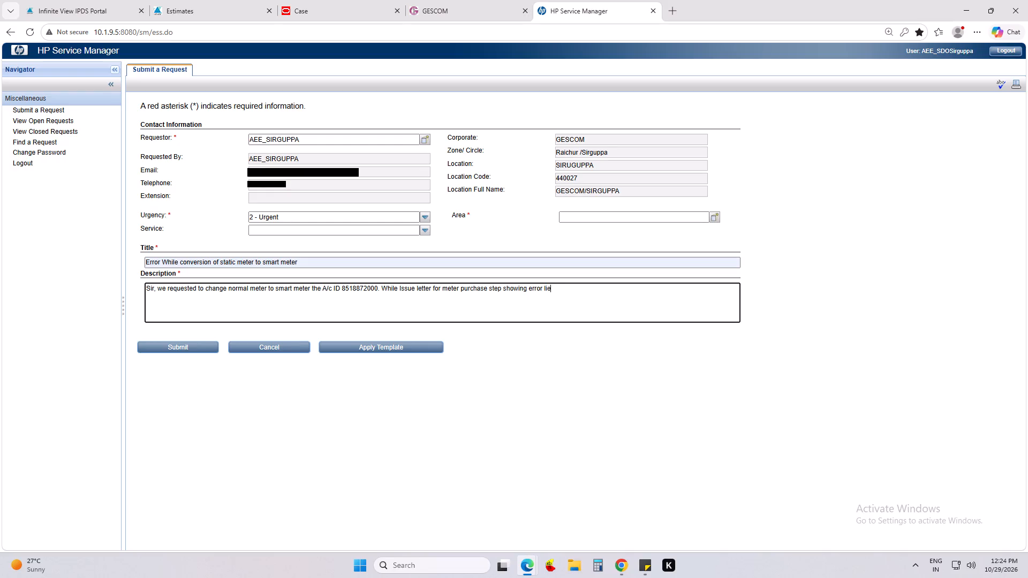
key(BackSpace)
text(ke)
Copy ": Invalid load and voltage combination." from the case's auto-transition details and append it to the request description.
click(307, 0)
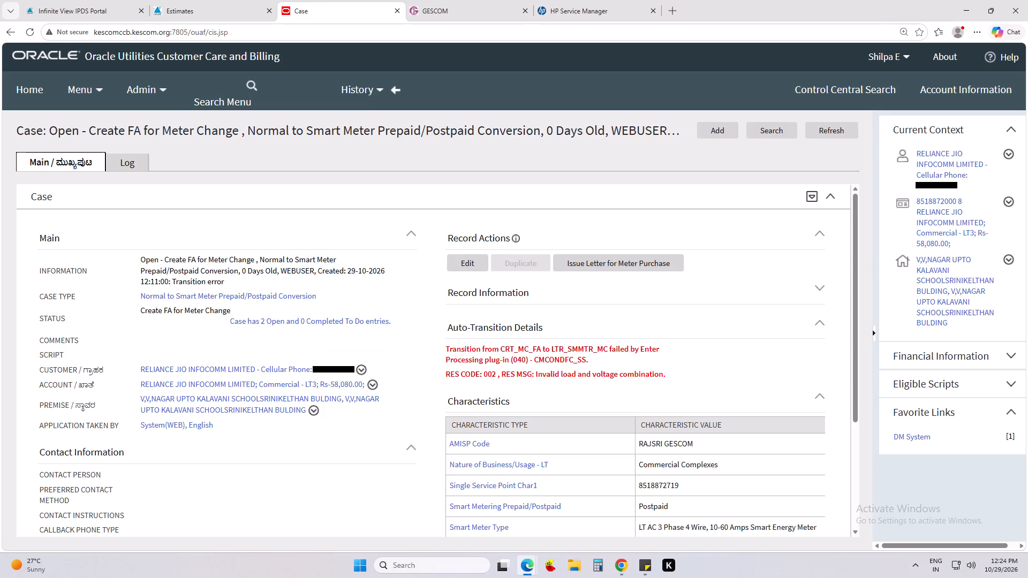
drag(532, 375, 662, 371)
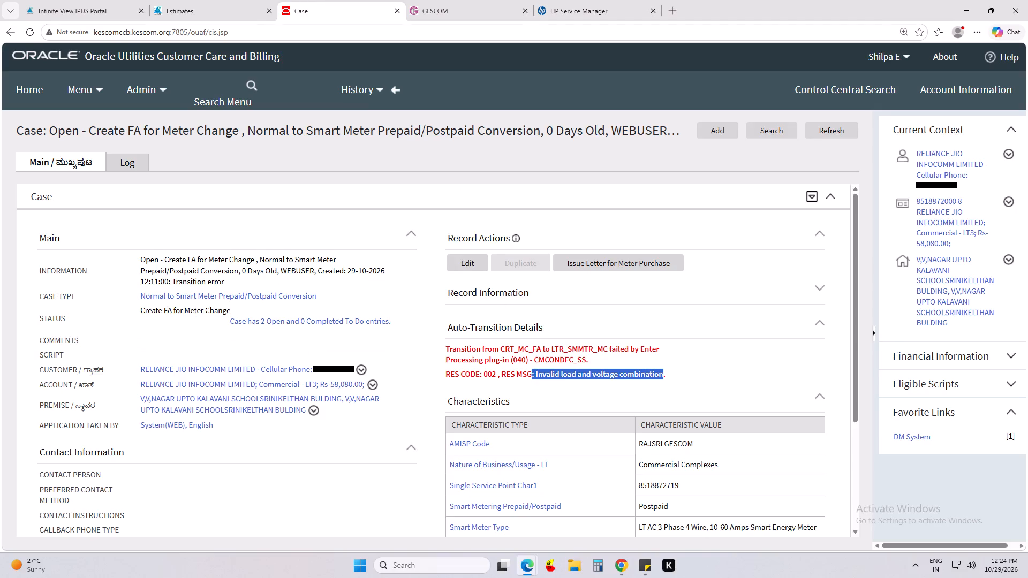
drag(662, 371, 666, 371)
key(ctrl+c)
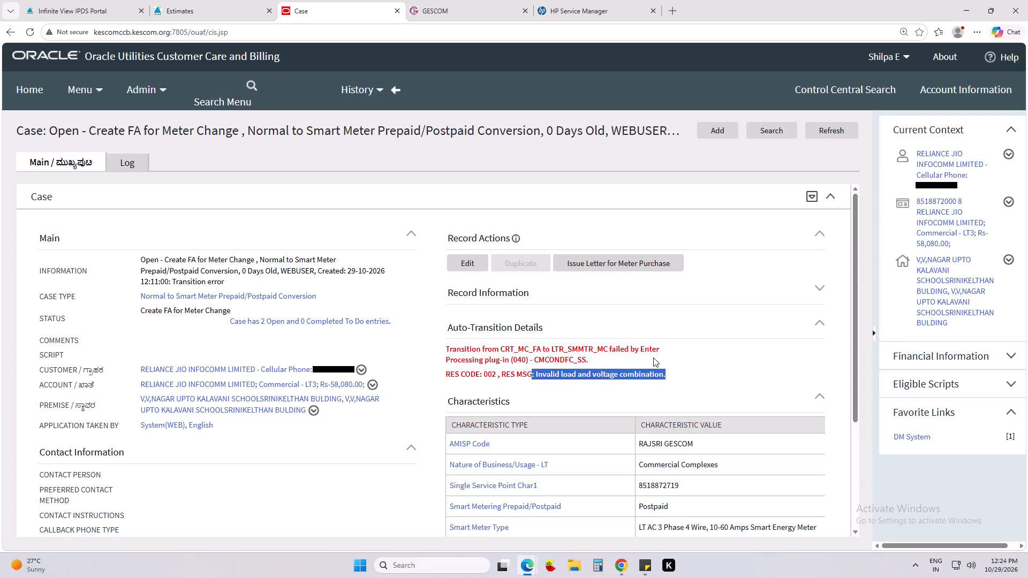
click(553, 1)
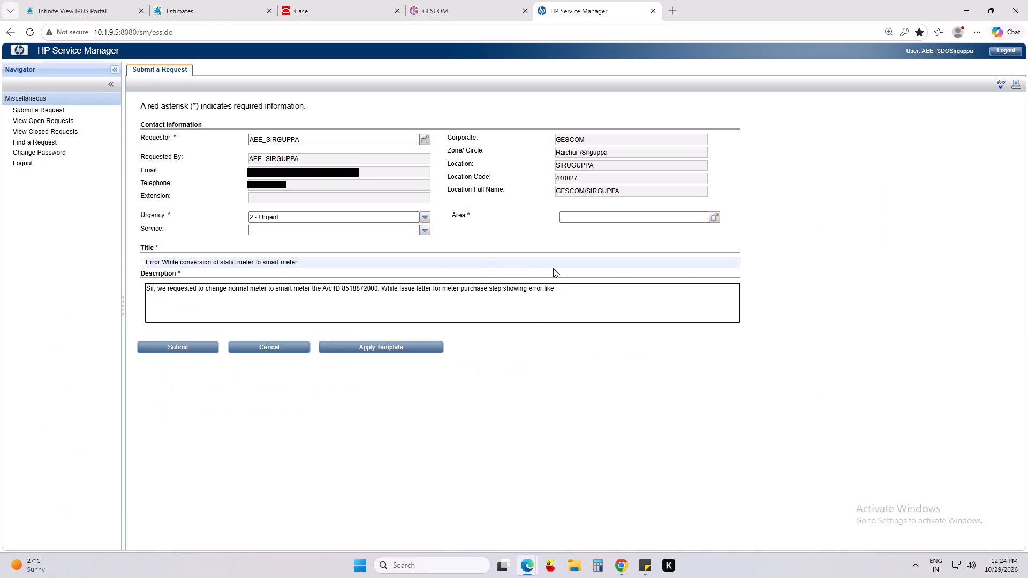
key(ctrl+v)
Add the line "can u please clear the issue" to the description and submit the service request.
key(Return)
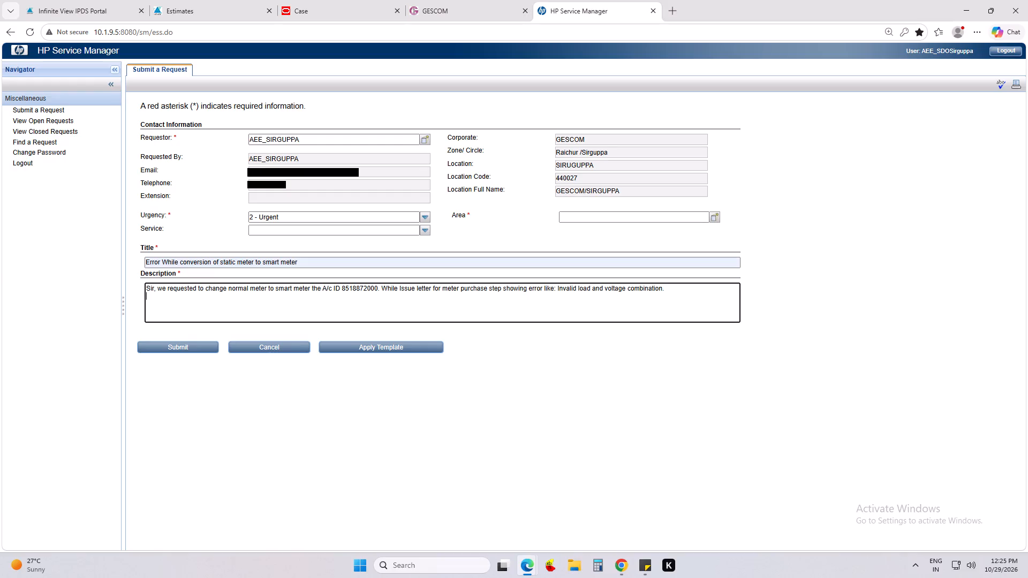
text(can u)
key(space)
text(ples)
key(e)
key(BackSpace)
key(BackSpace)
key(a)
text(se)
key(space)
text(clear)
key(space)
text(the issue)
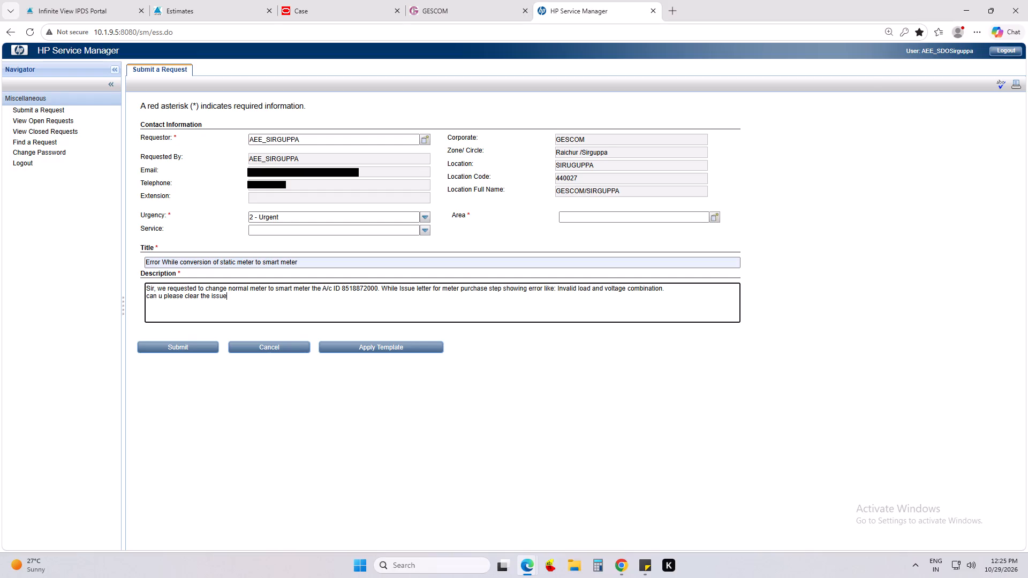
key(Return)
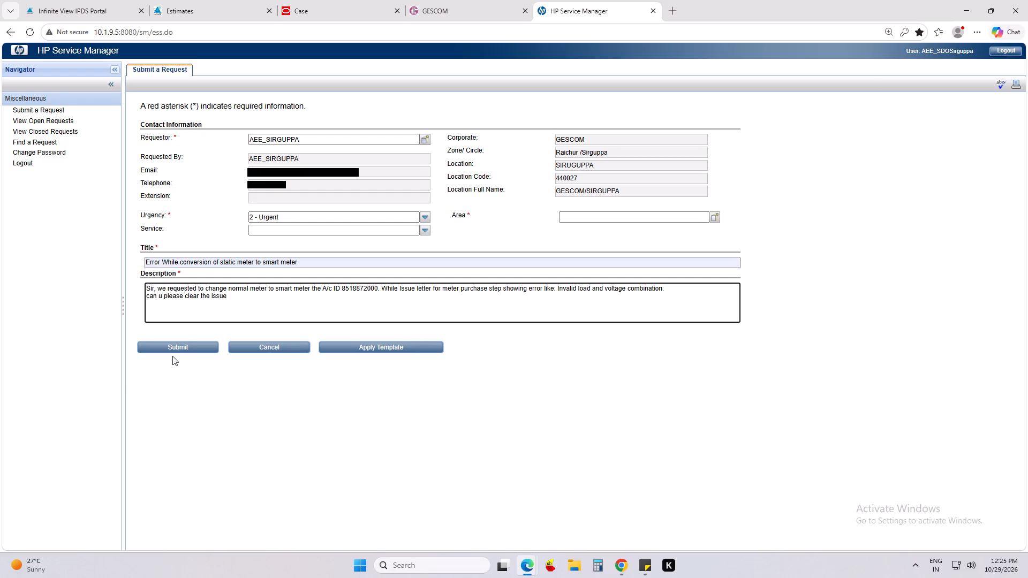
click(175, 352)
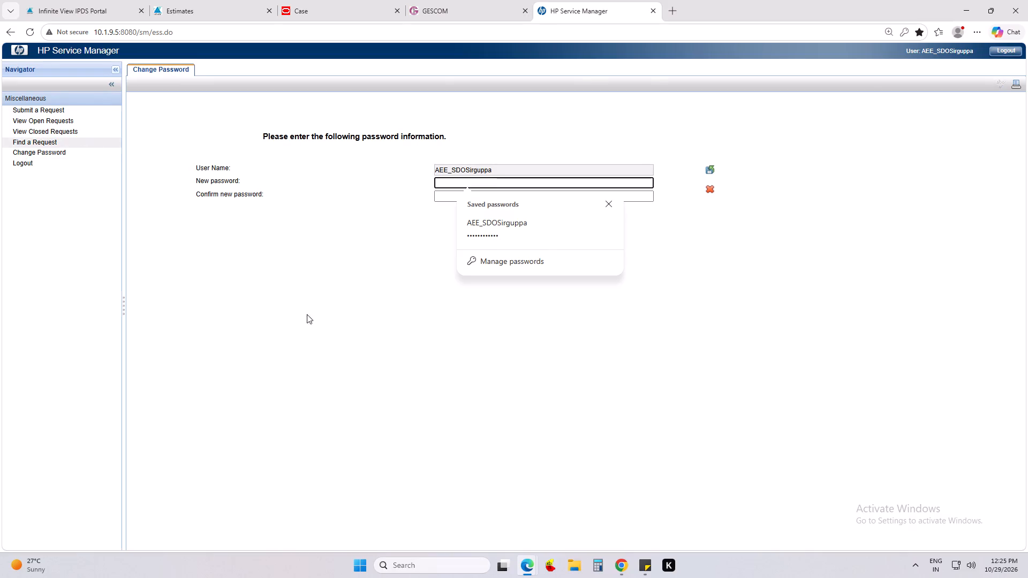
Return to the Oracle billing case and capture a full-screen screenshot with the auto-transition details in view.
click(349, 4)
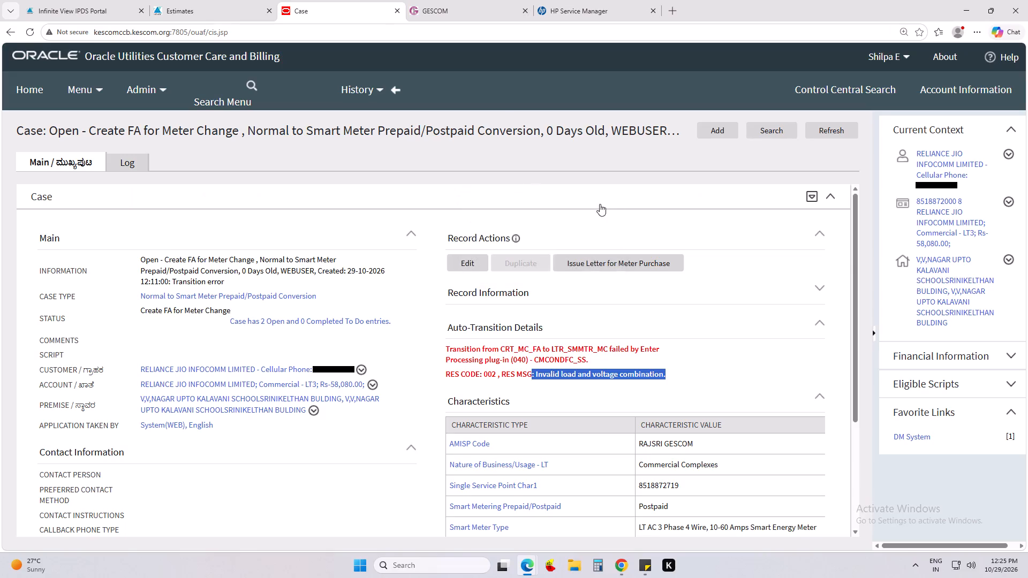
click(722, 335)
scroll(729, 334, down, 1)
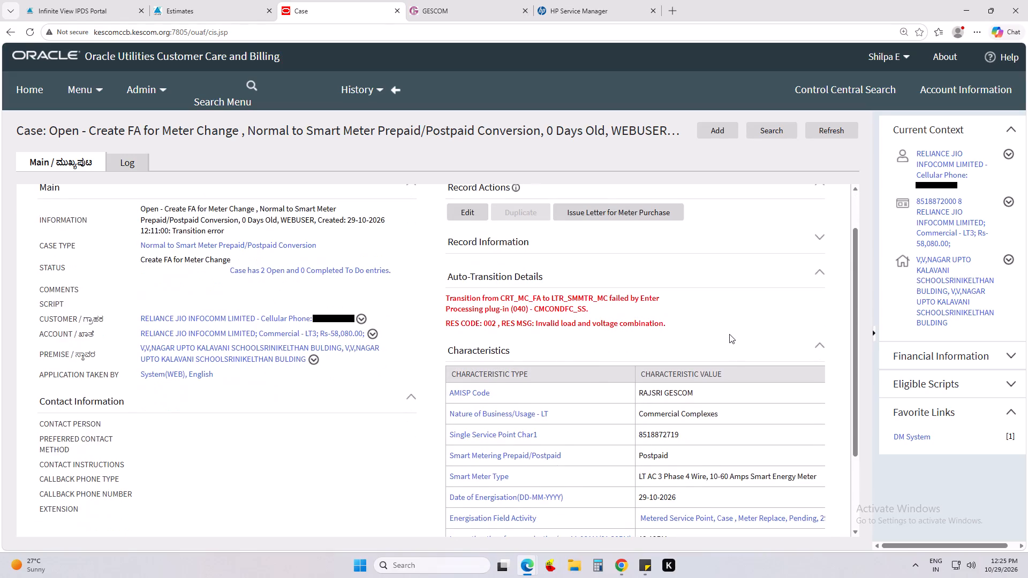
scroll(729, 334, up, 2)
scroll(729, 334, down, 1)
scroll(729, 334, up, 1)
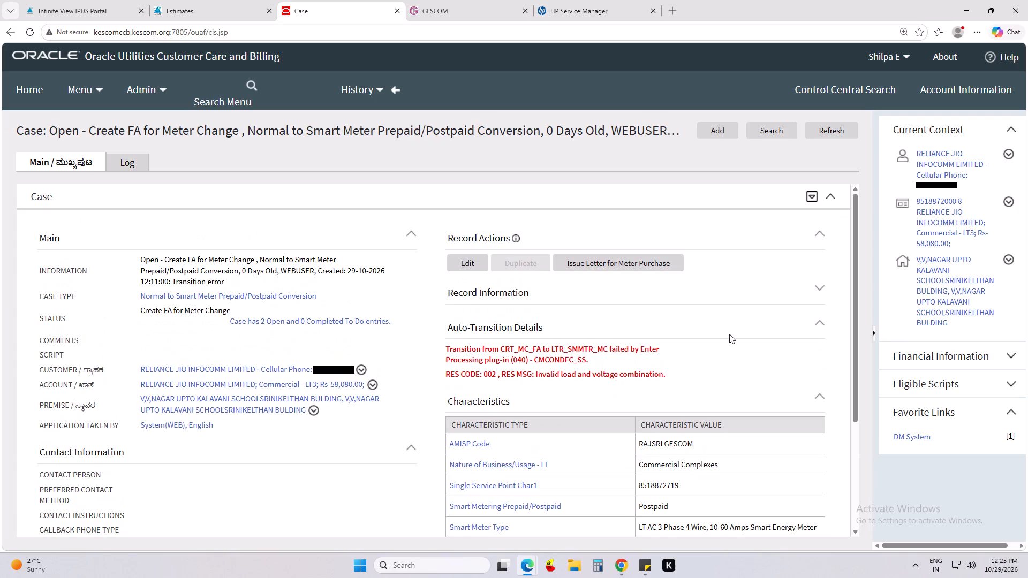
key(super+Print)
Open File Explorer.
click(583, 575)
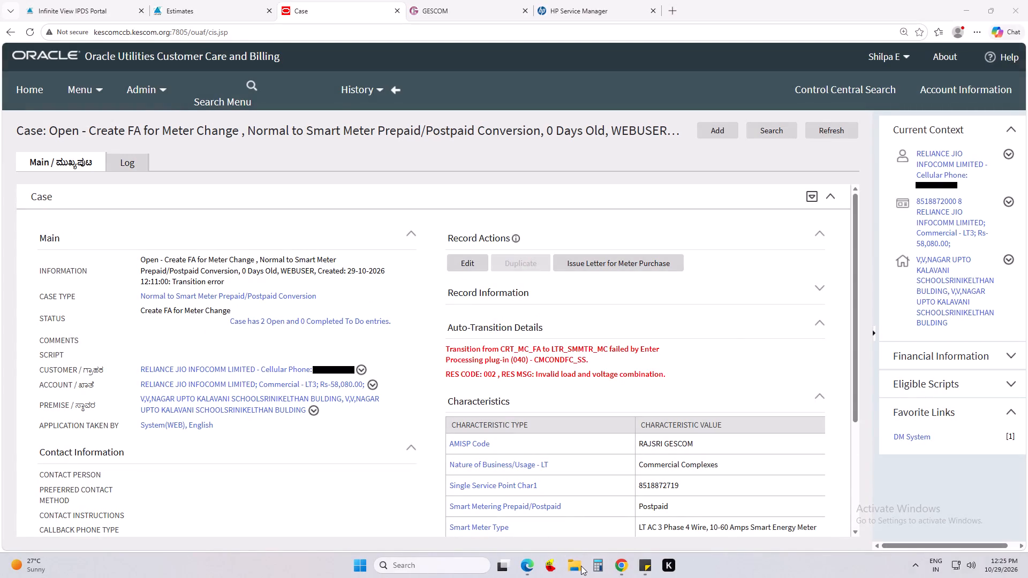
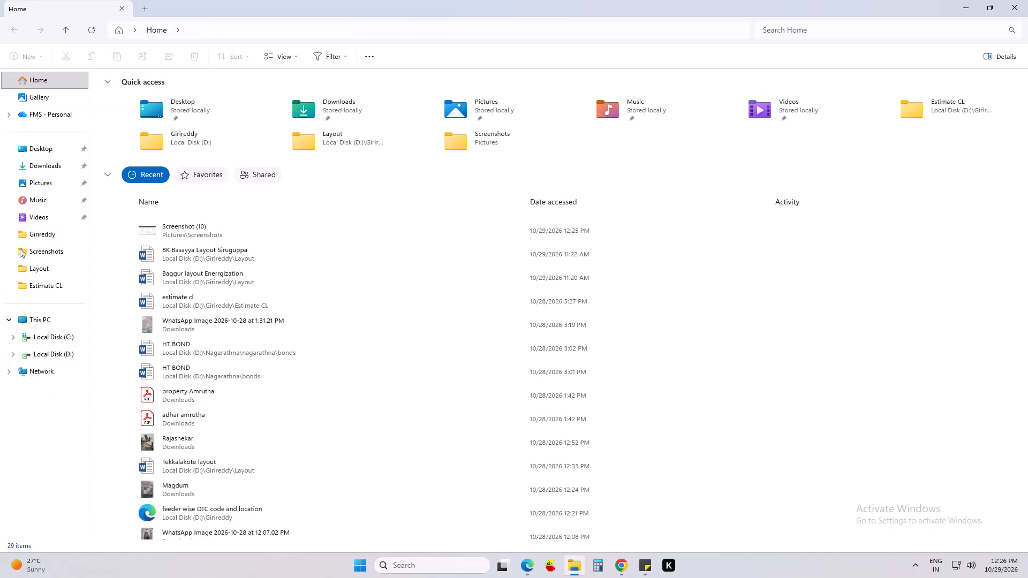
Open the Screenshots folder and preview Screenshot (10) to check the captured billing case error.
click(50, 251)
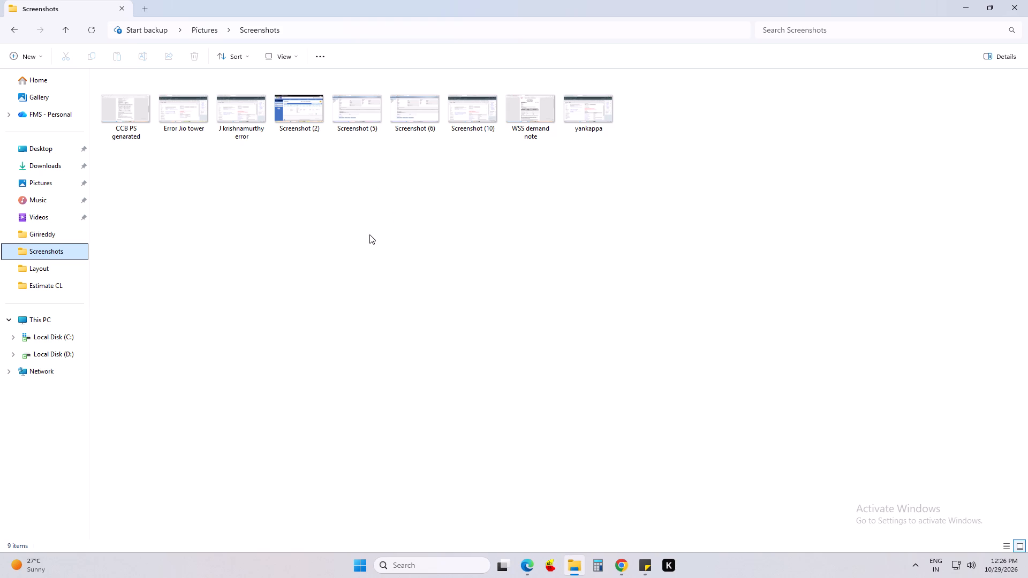
double_click(474, 116)
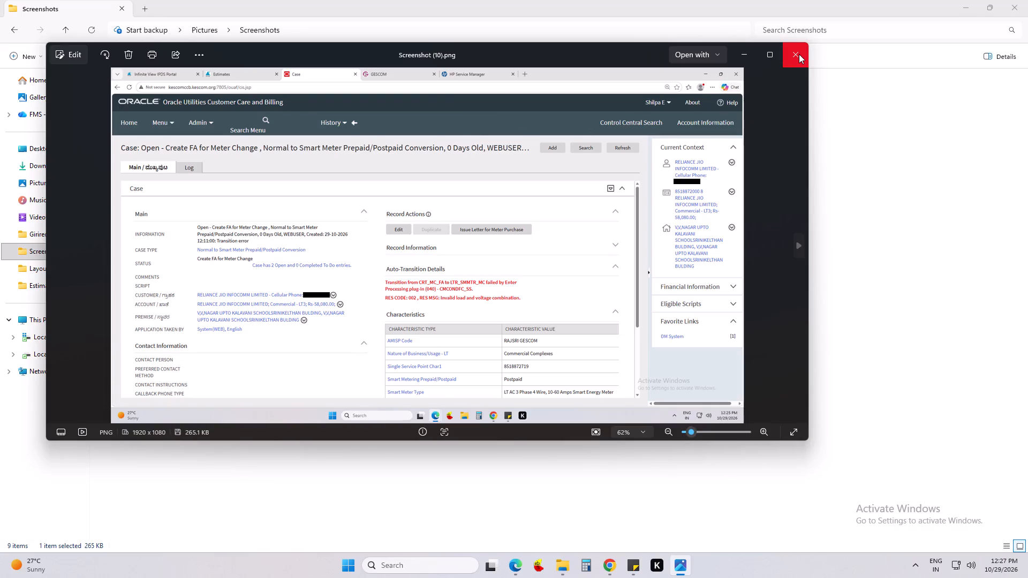
click(799, 54)
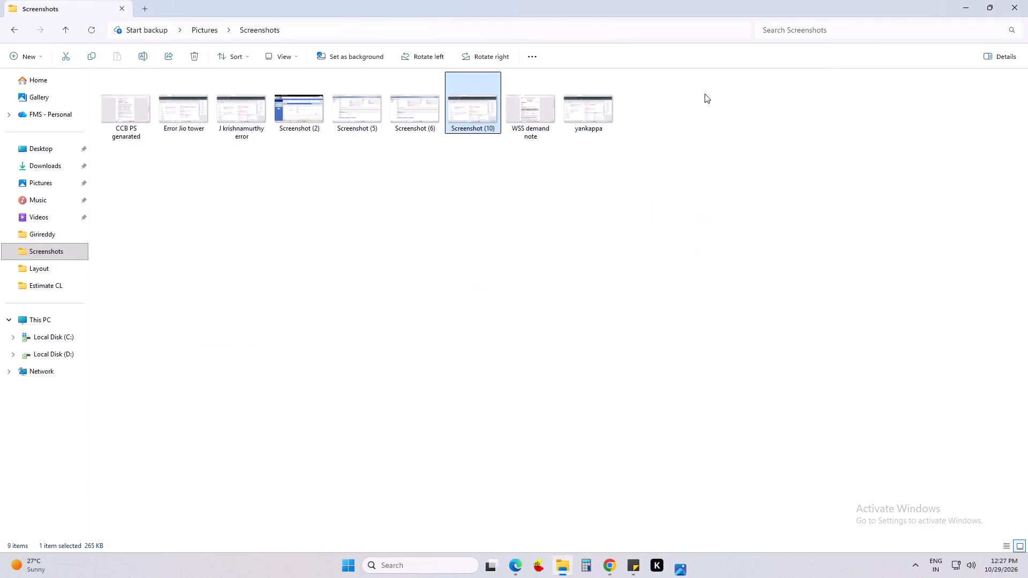
Rename the Screenshot (10) file as "meter change".
right_click(466, 99)
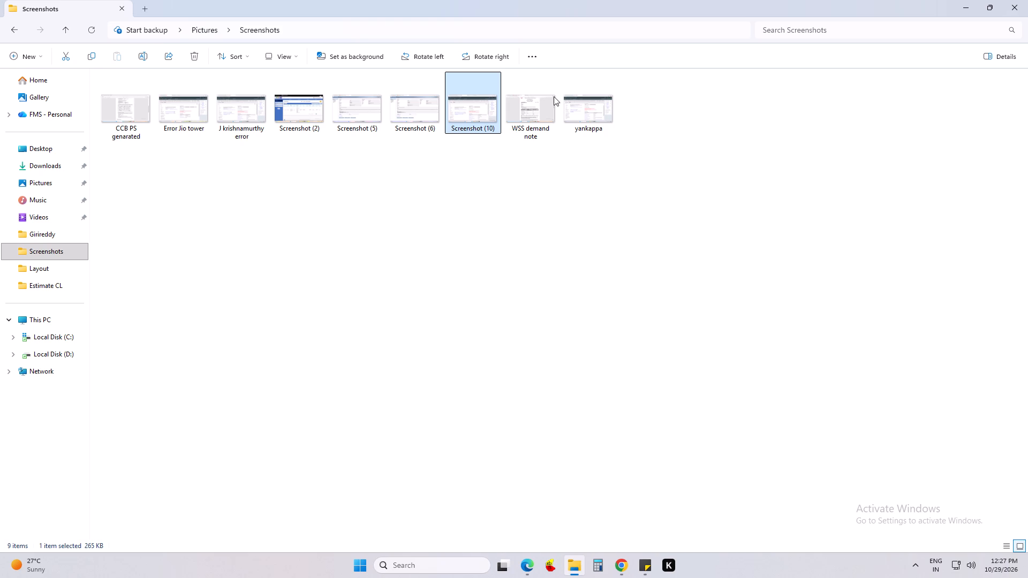
right_click(465, 113)
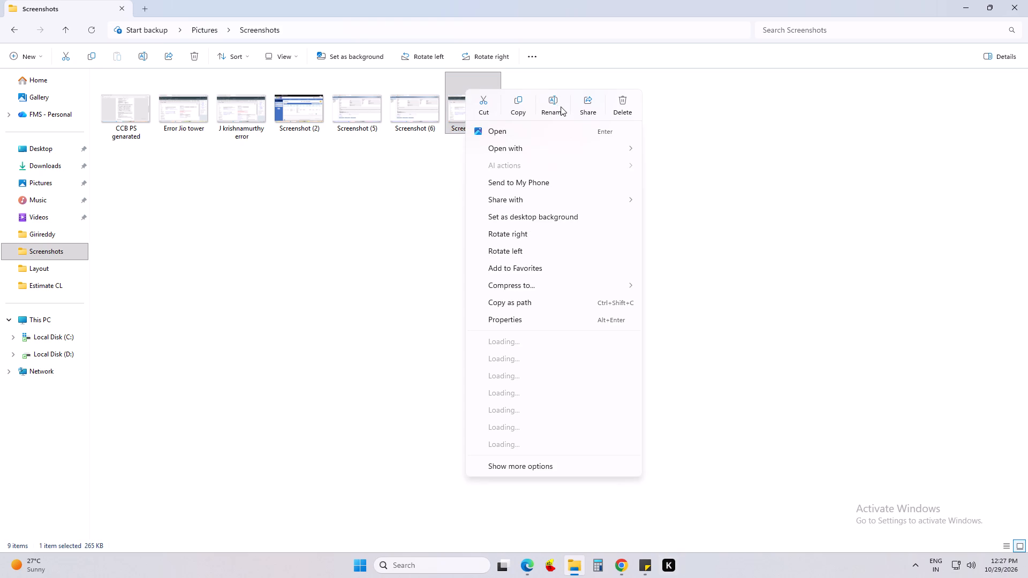
triple_click(556, 99)
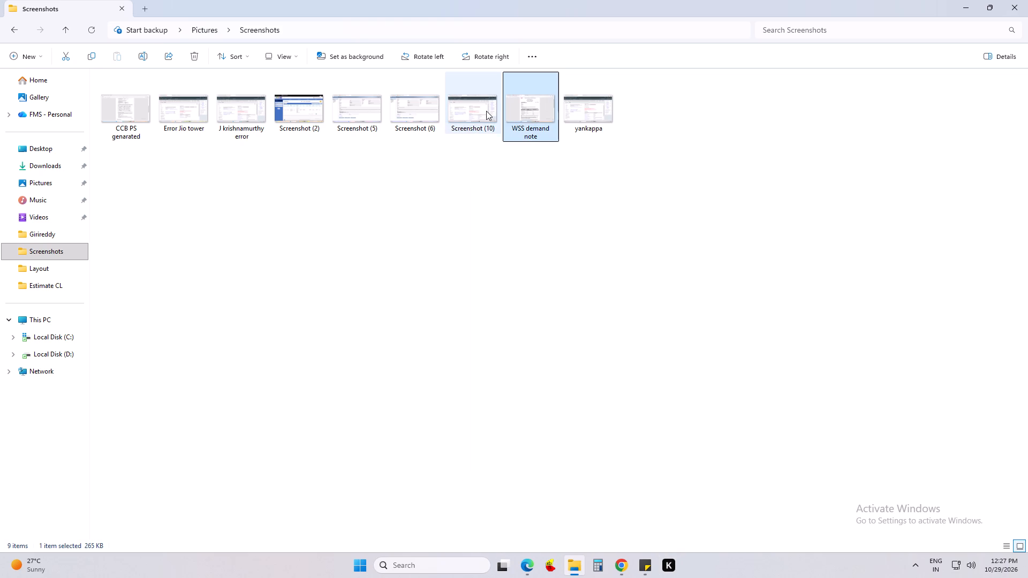
click(468, 113)
right_click(468, 112)
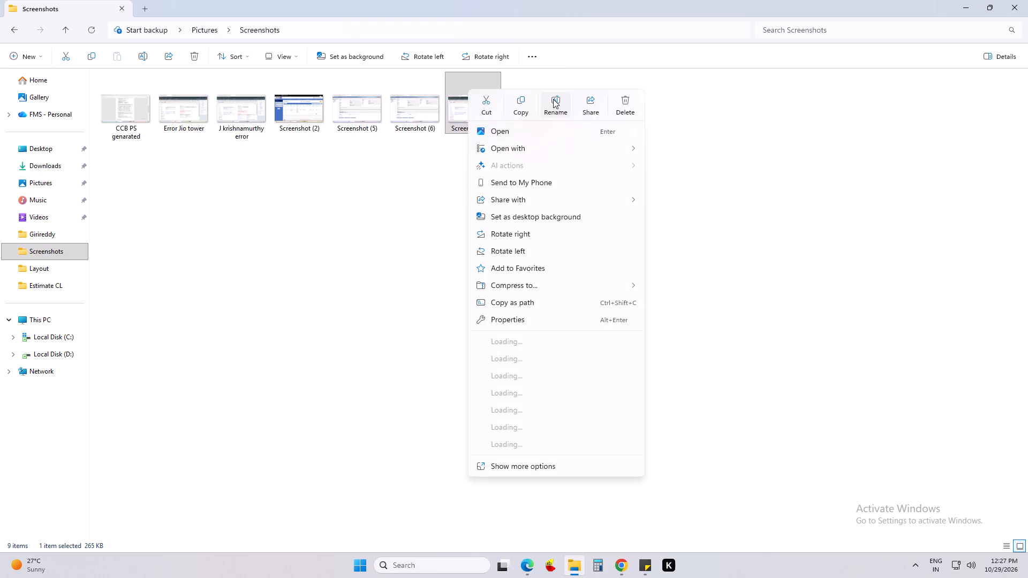
click(553, 99)
key(BackSpace)
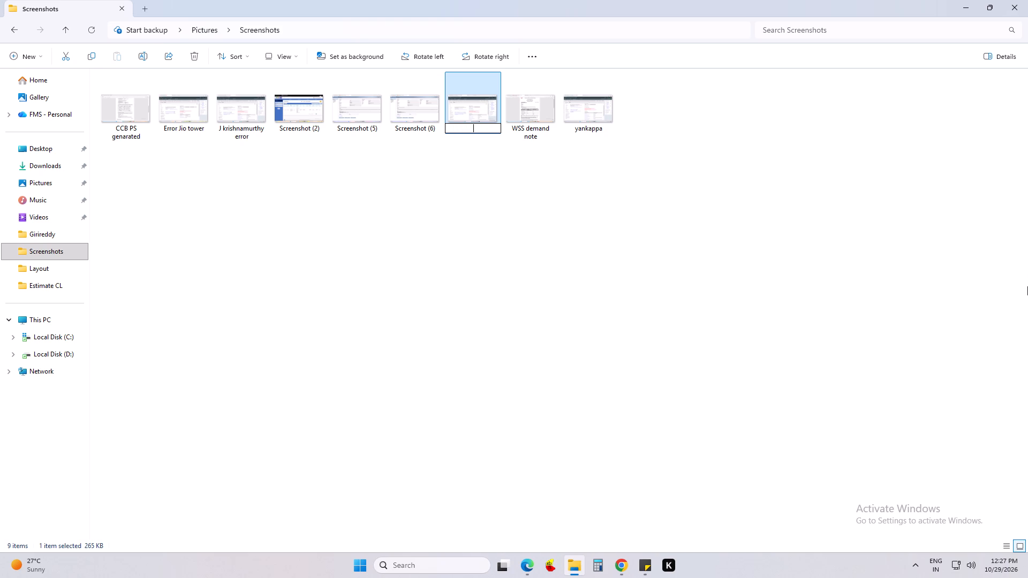
text(meter change)
key(Return)
click(624, 203)
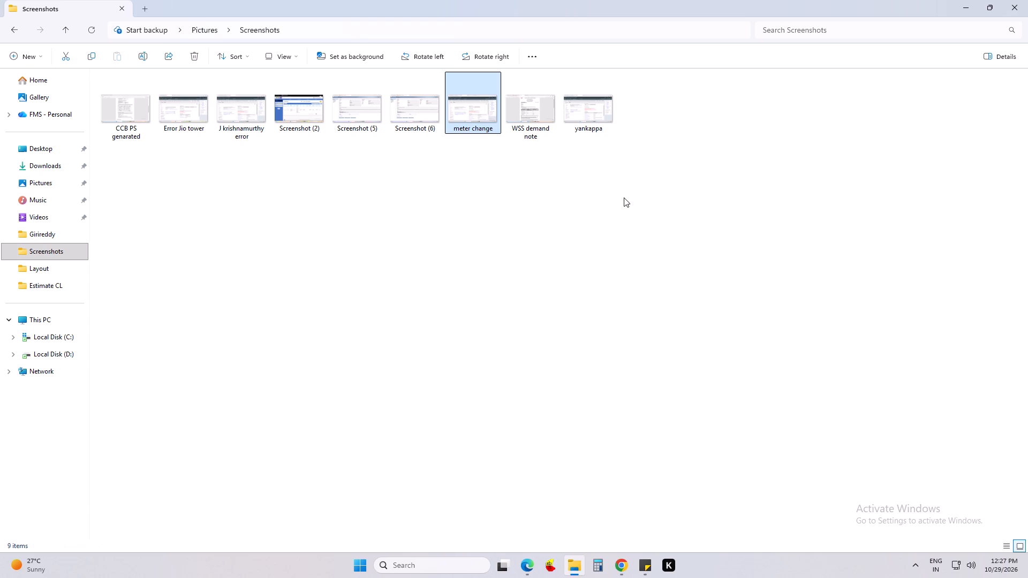
Switch to HP Service Manager in Edge and open request SD1283838 from the open requests for updating.
click(522, 561)
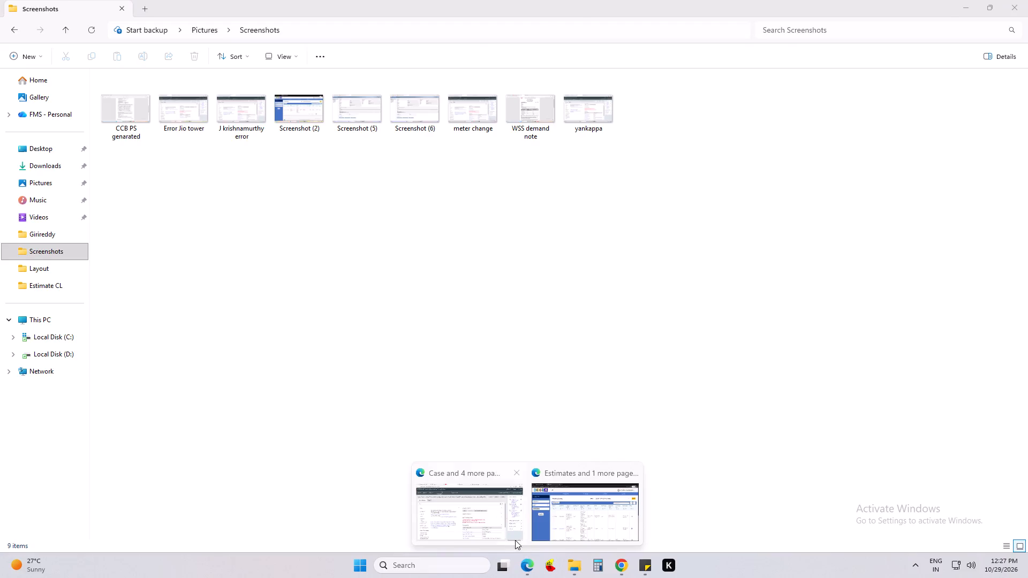
click(490, 533)
click(572, 2)
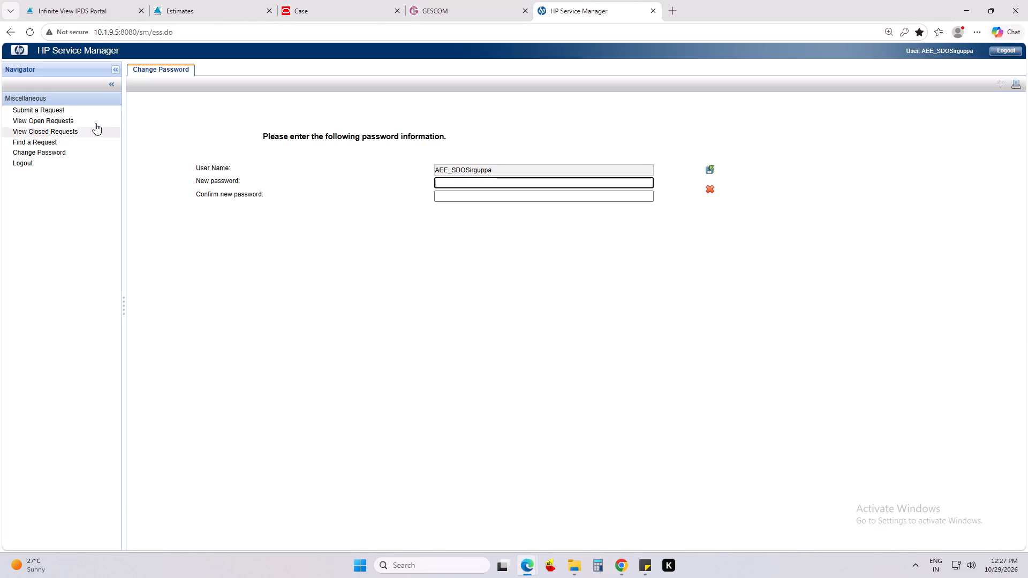
click(79, 119)
click(842, 222)
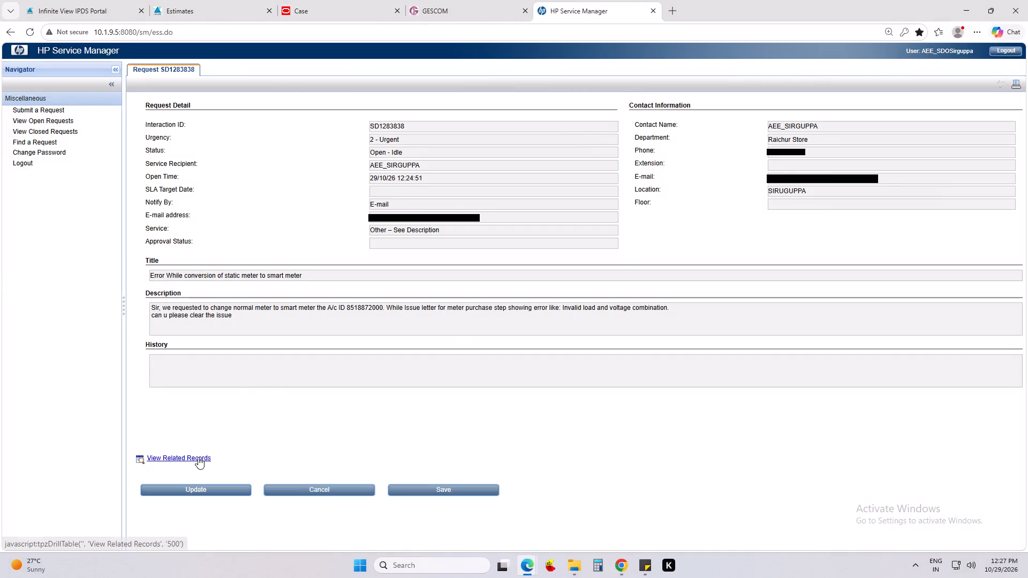
click(164, 490)
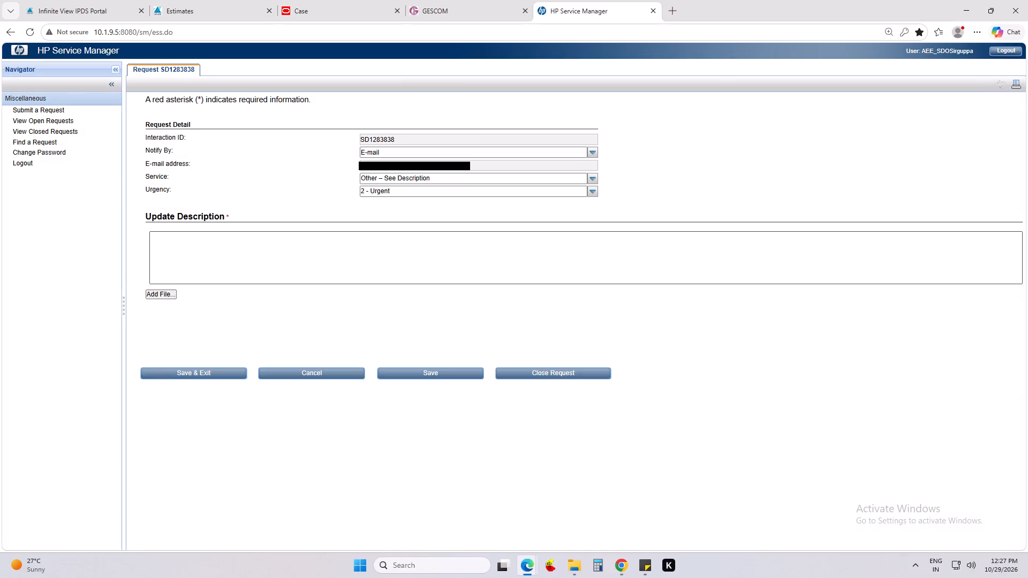
Enter "screenshot is attached." as the update description of the request.
click(182, 248)
text(Sree)
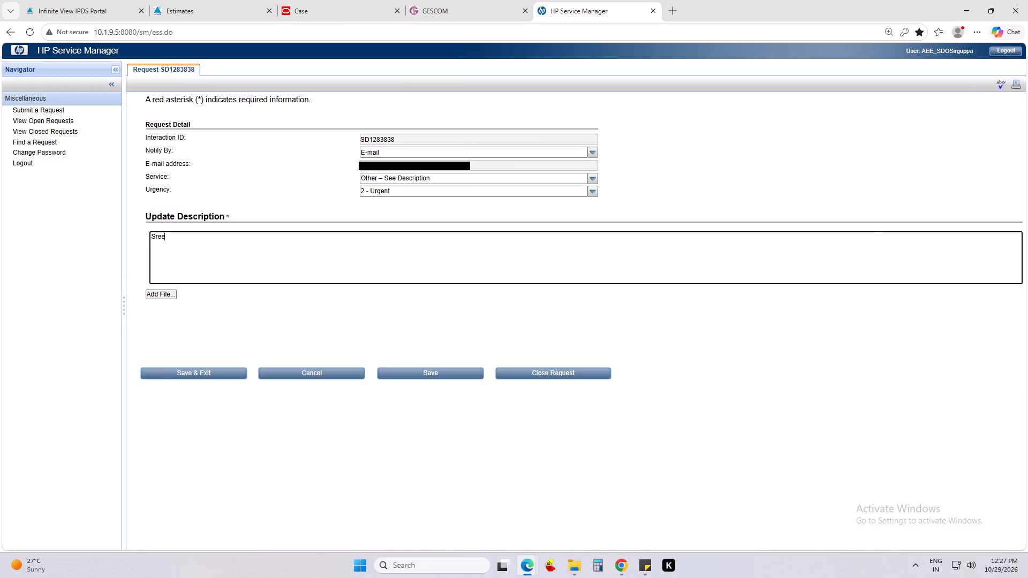
text(nshot is)
key(BackSpace)
key(BackSpace)
key(BackSpace)
key(BackSpace)
key(BackSpace)
key(BackSpace)
key(BackSpace)
key(BackSpace)
key(BackSpace)
key(BackSpace)
key(BackSpace)
key(BackSpace)
key(BackSpace)
key(BackSpace)
key(BackSpace)
key(BackSpace)
key(BackSpace)
key(BackSpace)
text(screensho)
text(t is)
key(space)
text(atta)
text(ched)
key(period)
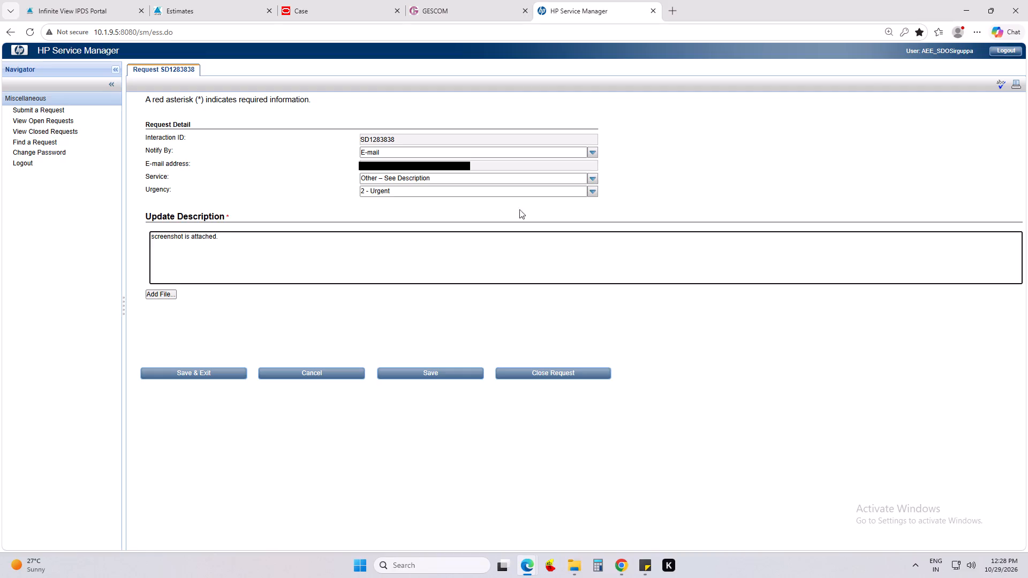
Attach meter change.png from the Screenshots folder to the request update, and save and exit it.
click(154, 287)
click(155, 294)
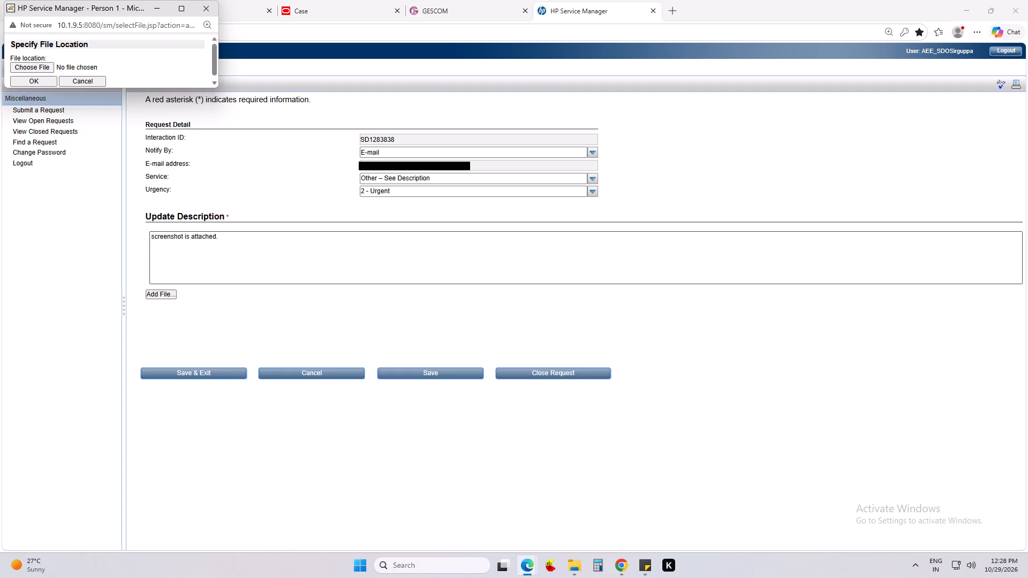
click(37, 69)
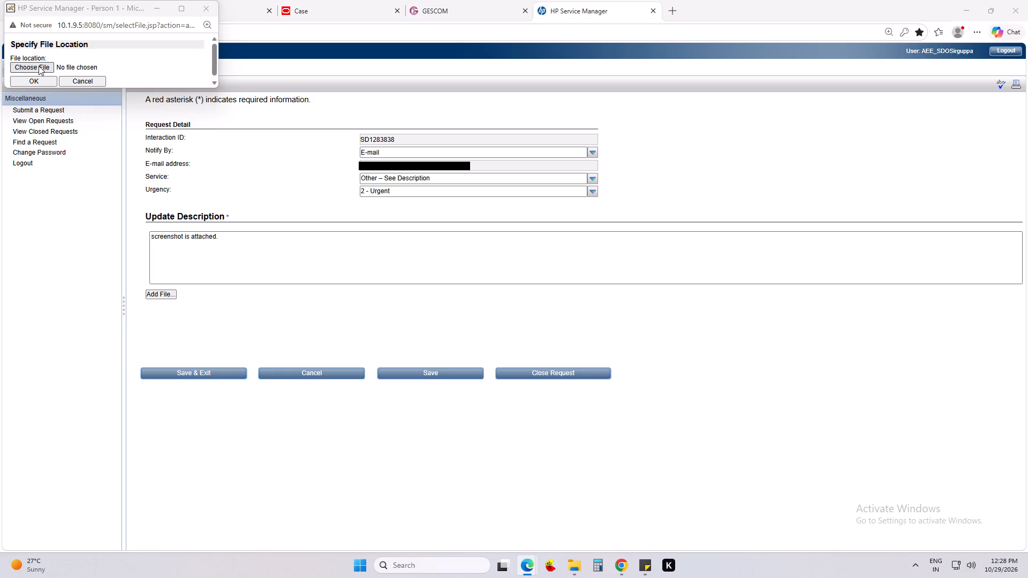
scroll(141, 67, down, 3)
scroll(140, 67, up, 2)
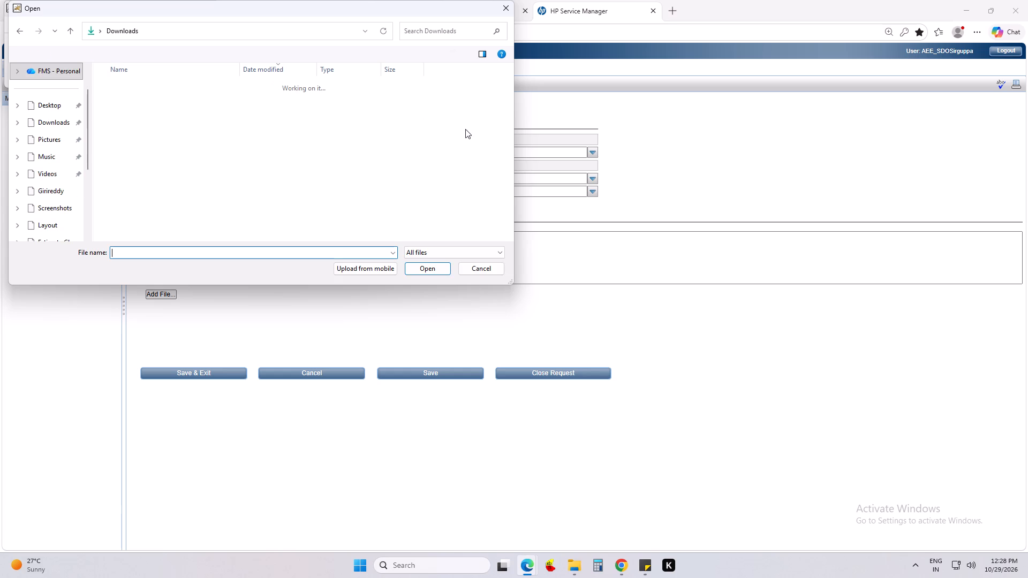
scroll(161, 187, up, 3)
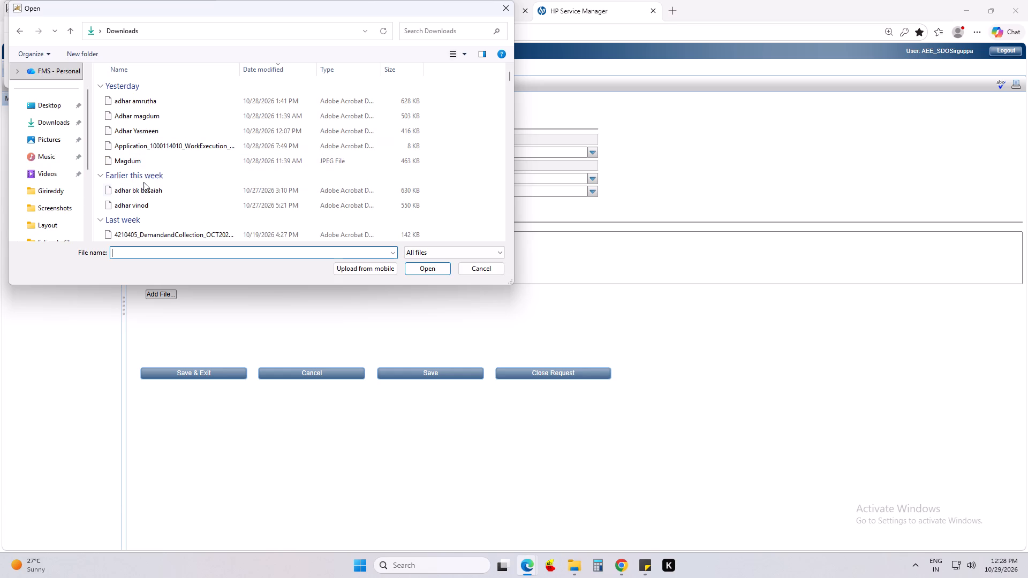
click(50, 211)
scroll(345, 191, up, 3)
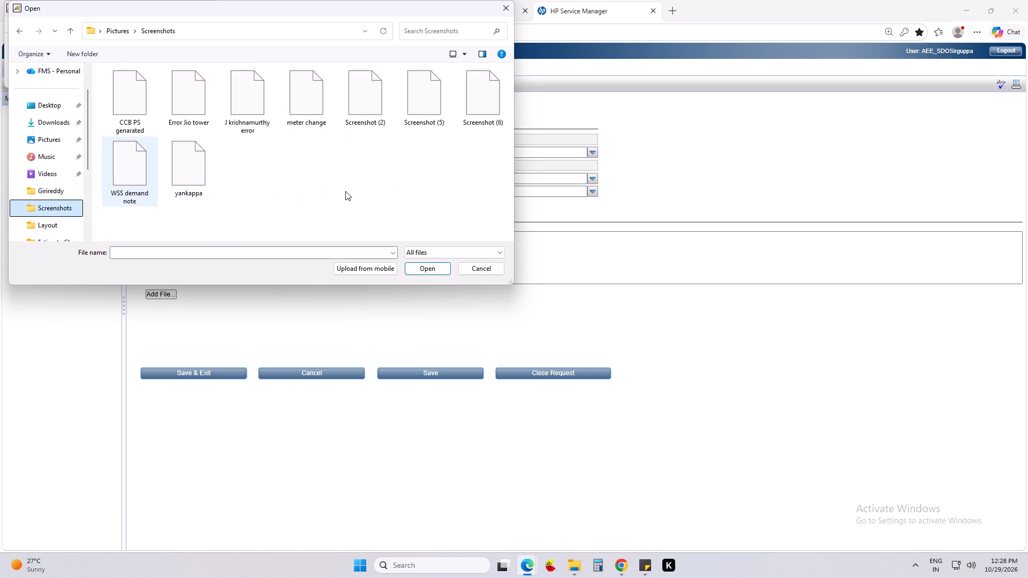
scroll(345, 191, up, 4)
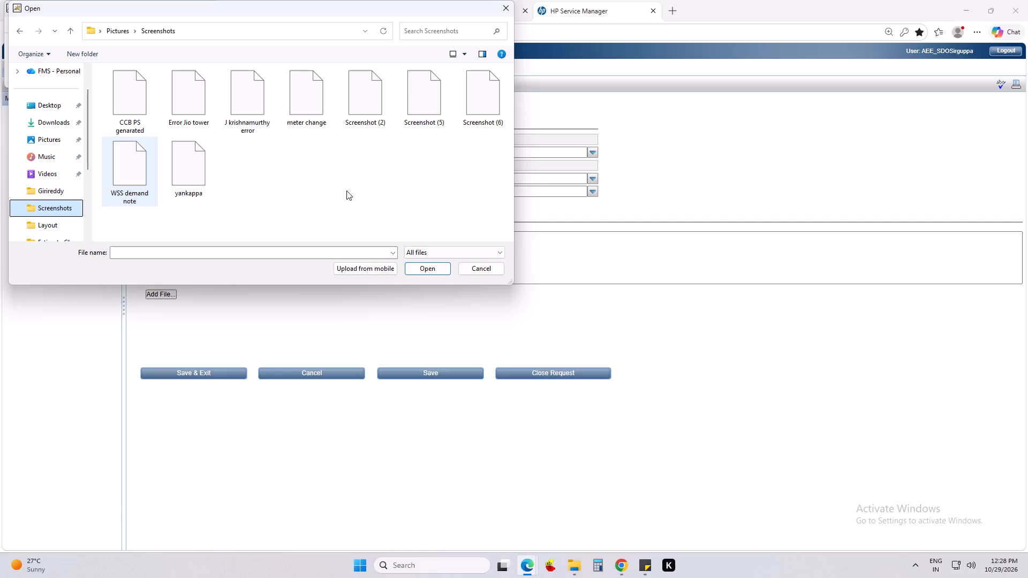
scroll(346, 191, down, 2)
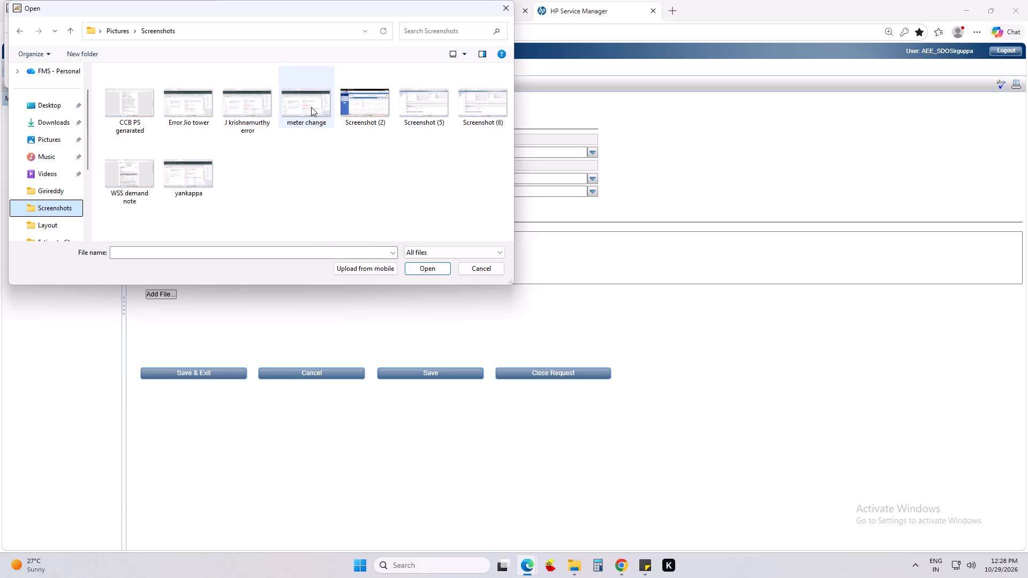
double_click(311, 107)
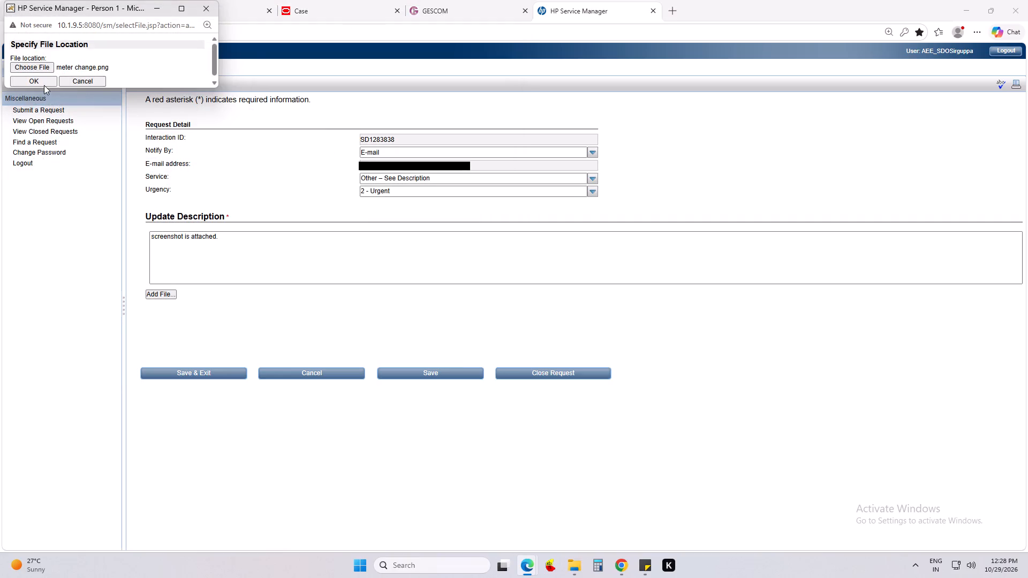
click(43, 82)
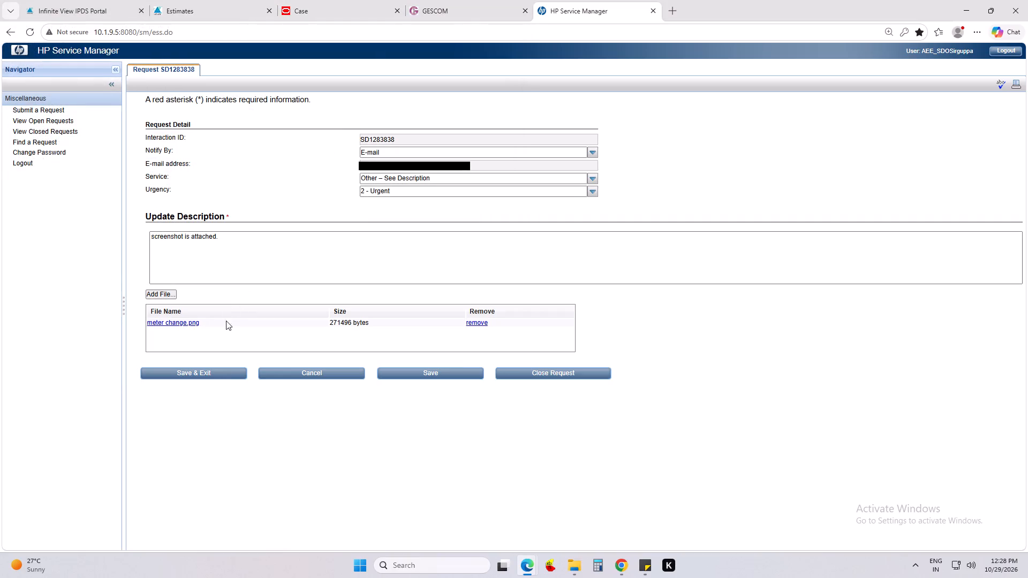
click(221, 369)
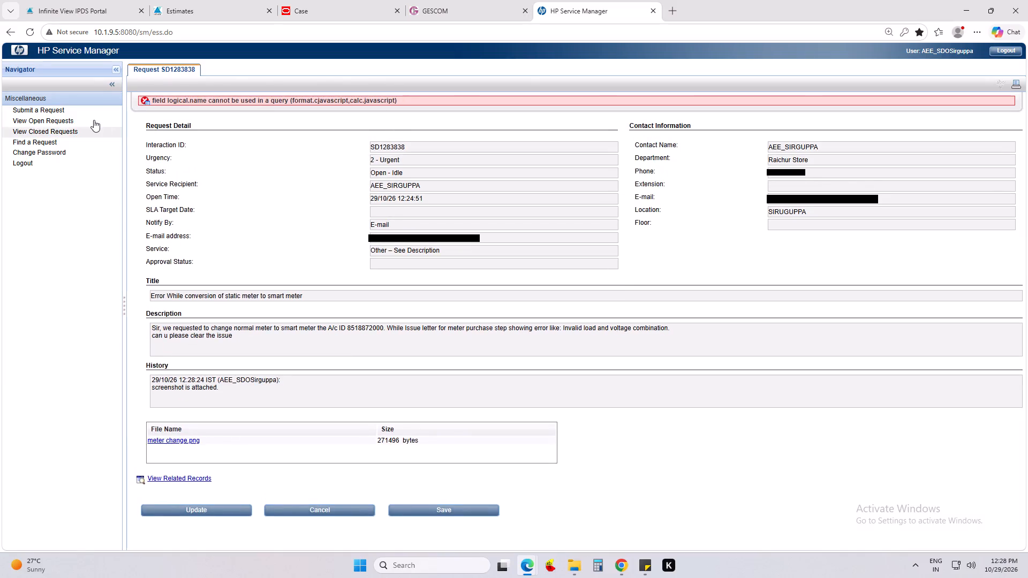
click(94, 120)
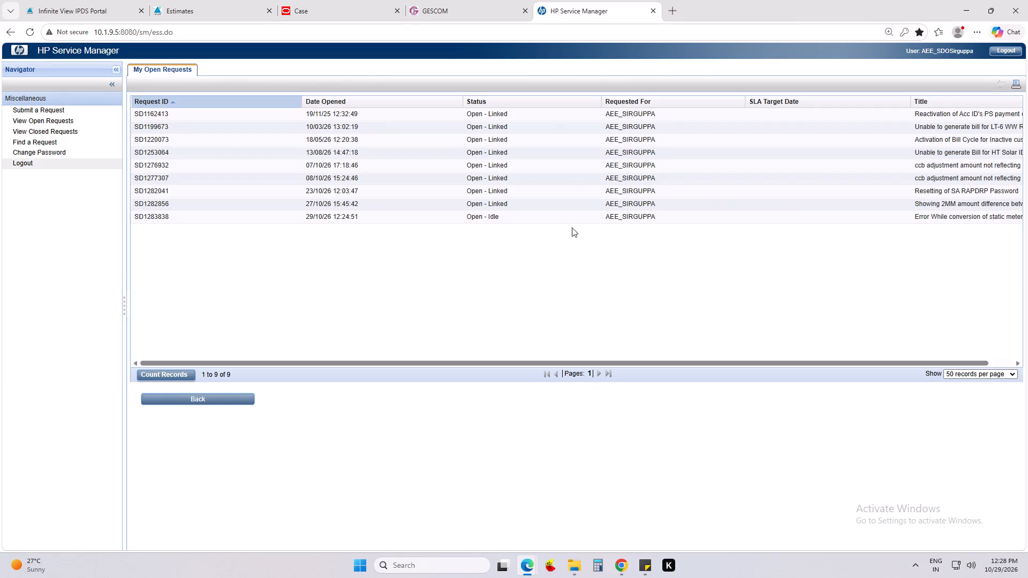
click(575, 222)
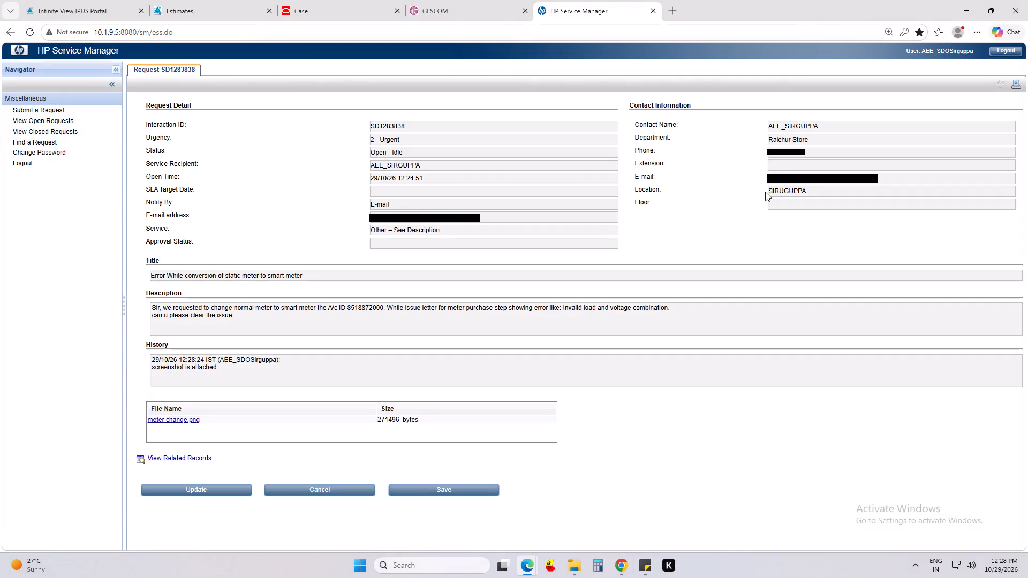
scroll(435, 386, down, 1)
scroll(355, 386, down, 3)
click(835, 432)
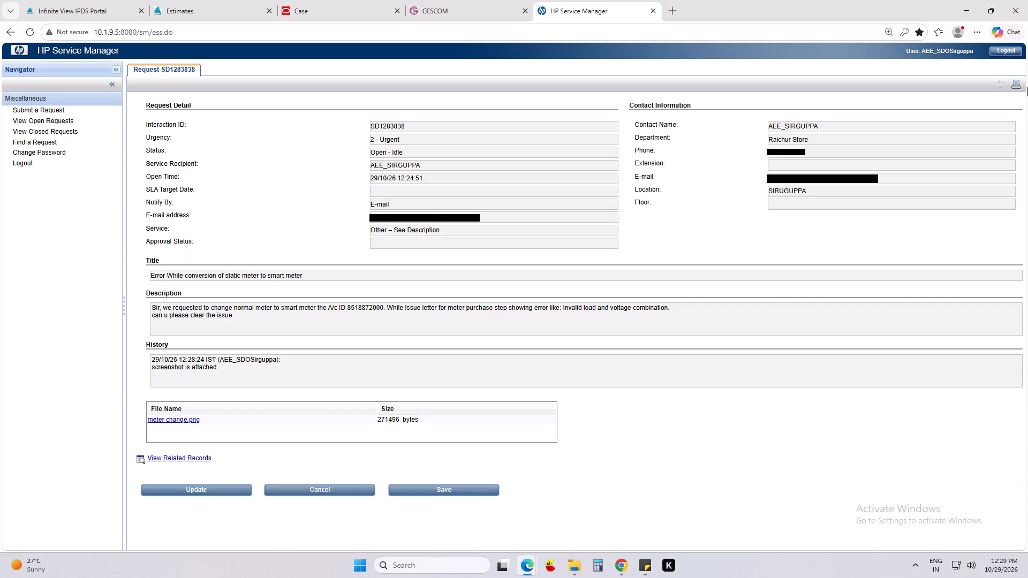
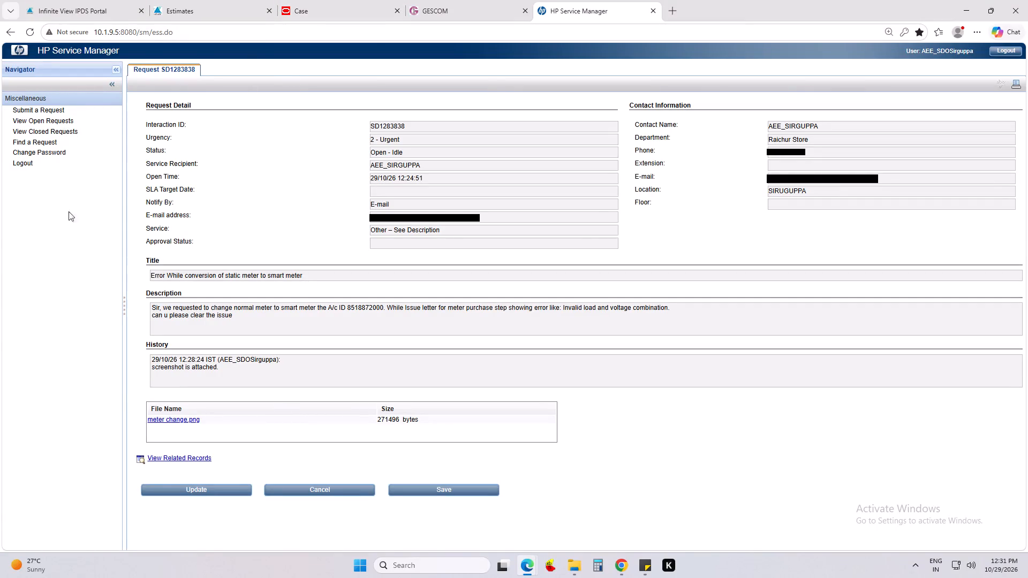
Reopen request SD1283838 from the open requests and review its details and attached file.
scroll(209, 306, down, 4)
click(80, 119)
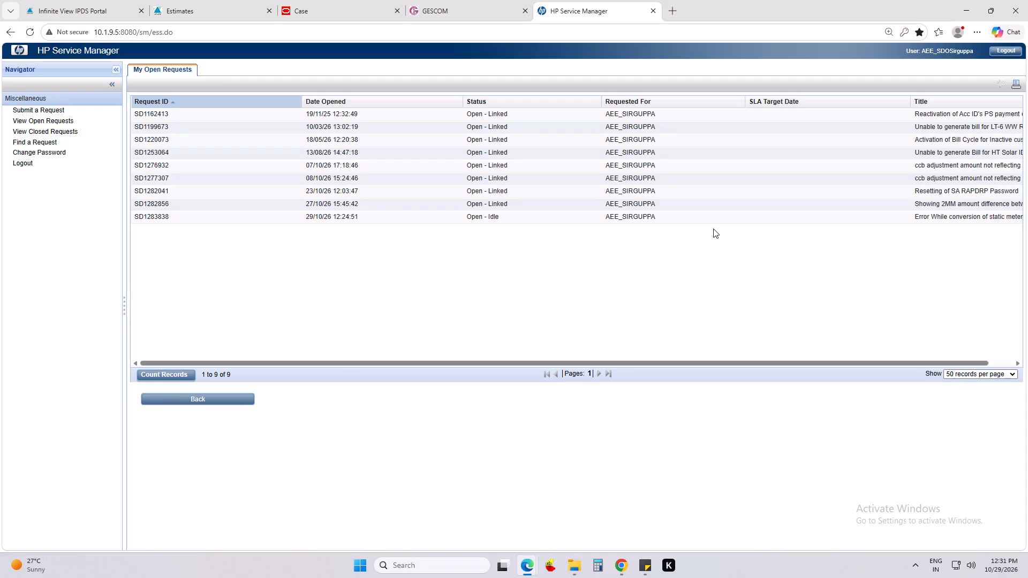
click(710, 220)
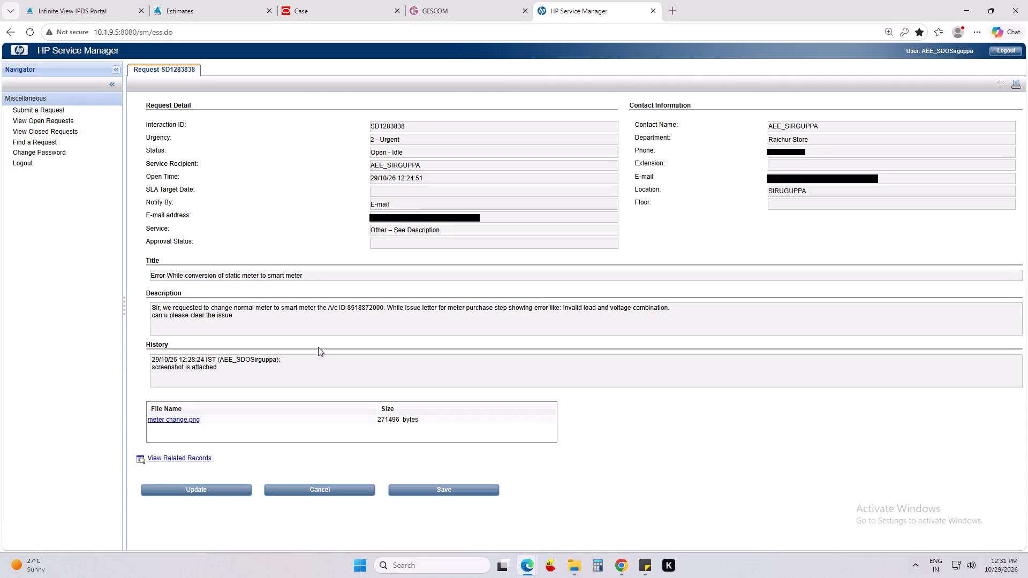
scroll(300, 361, down, 3)
Close the GESCOM normal-to-smart meter dashboard page.
click(495, 2)
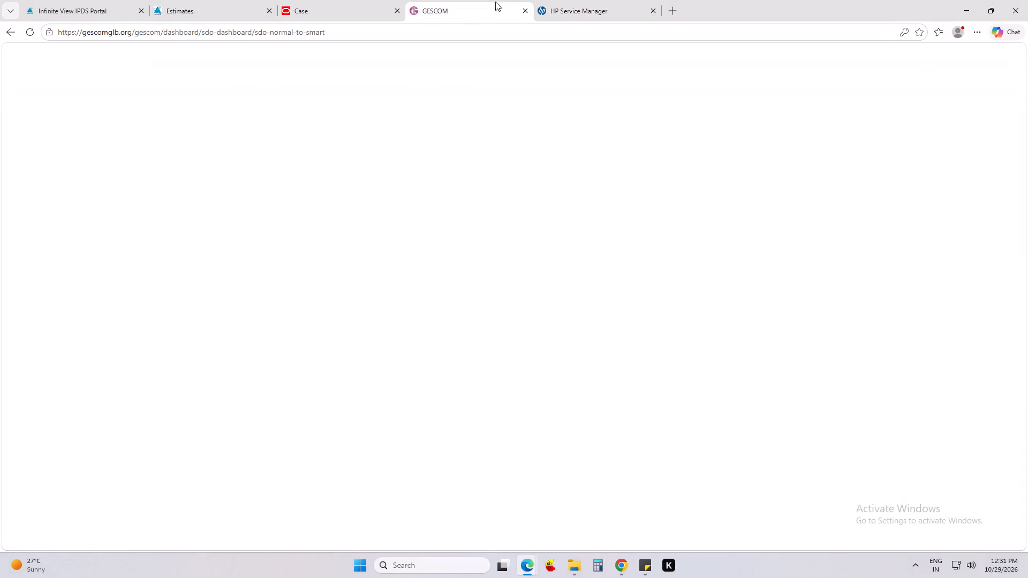
click(525, 13)
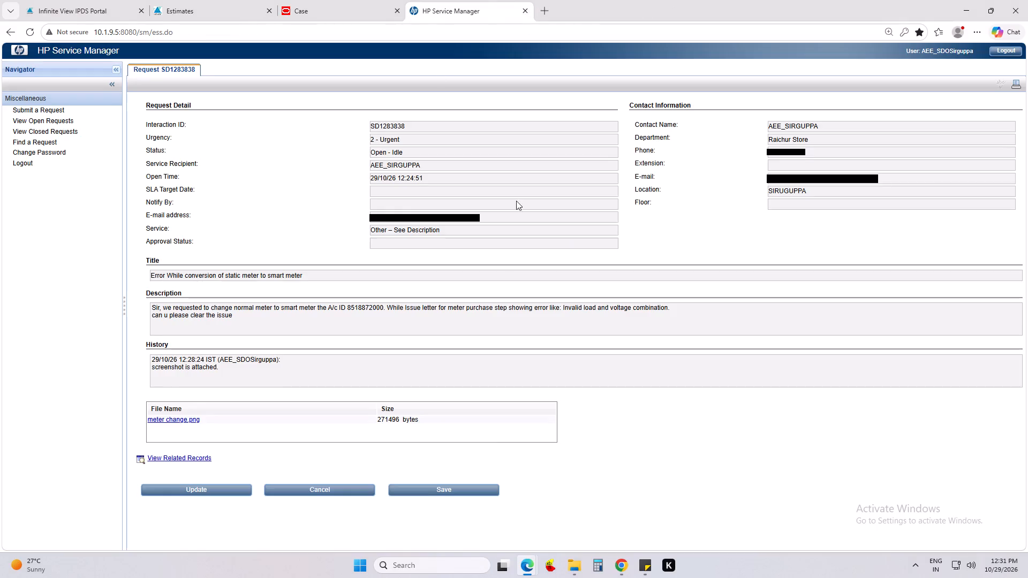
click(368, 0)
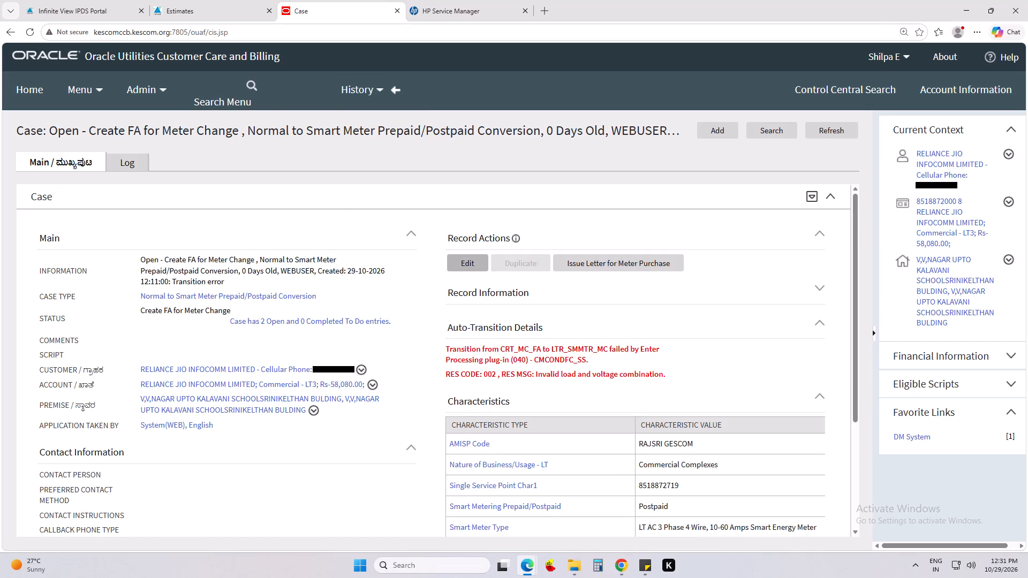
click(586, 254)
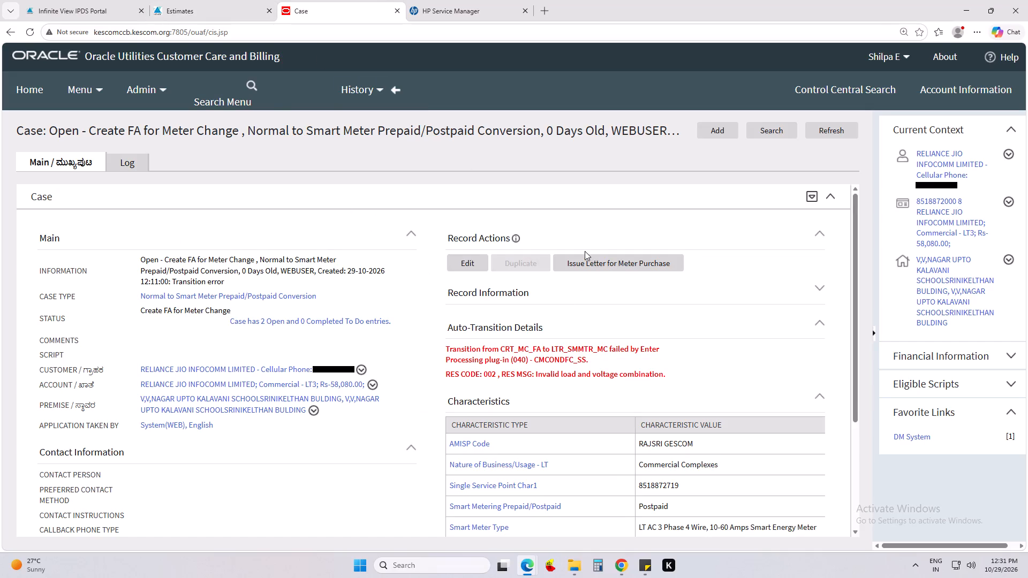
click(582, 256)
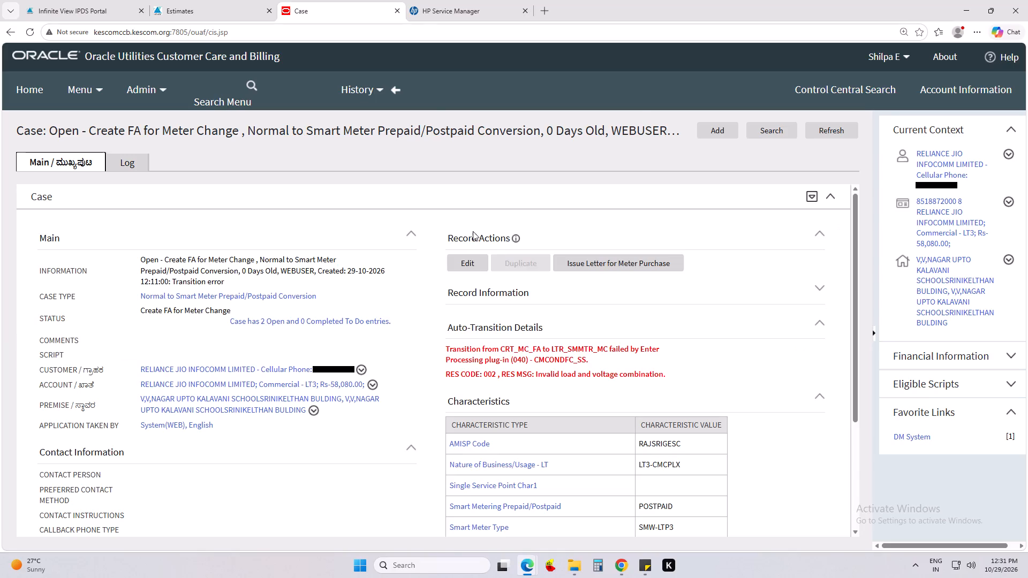
click(445, 0)
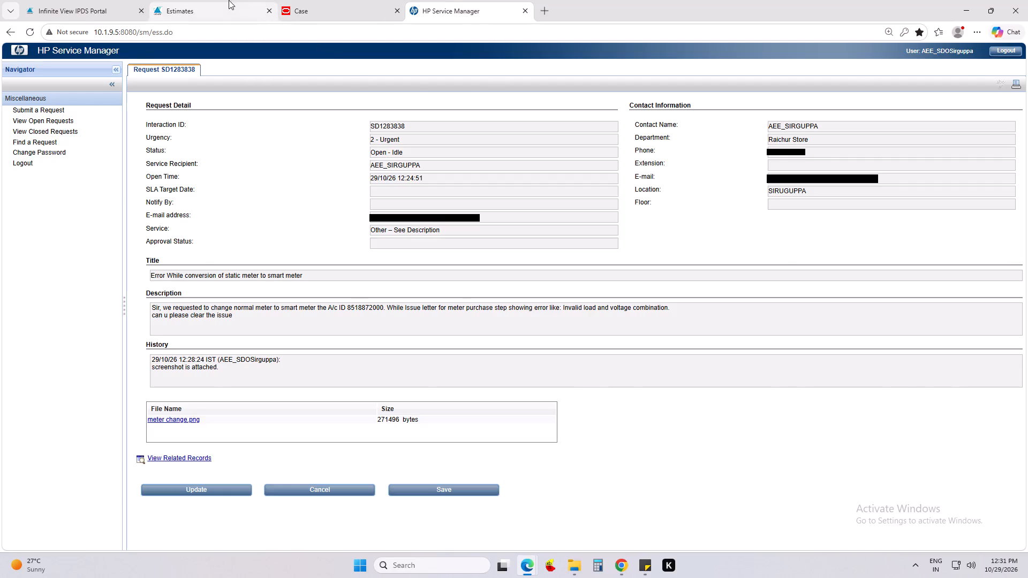
click(229, 0)
click(94, 283)
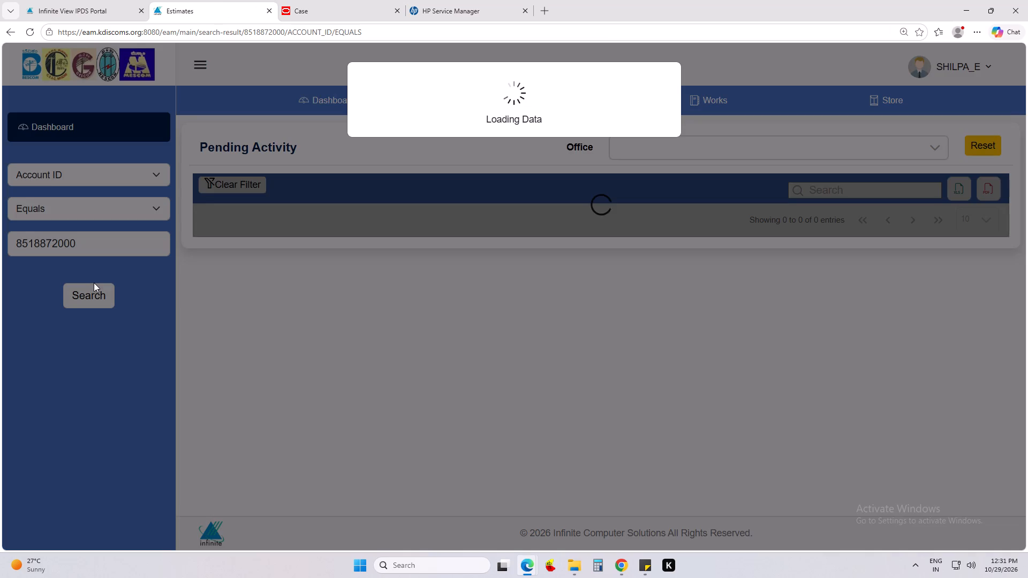
click(92, 2)
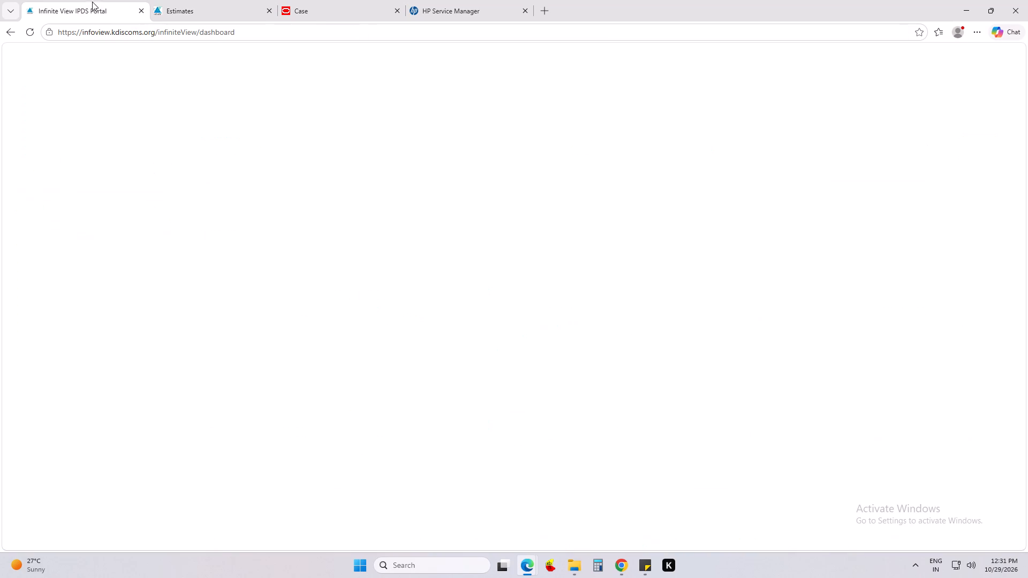
click(190, 0)
click(78, 0)
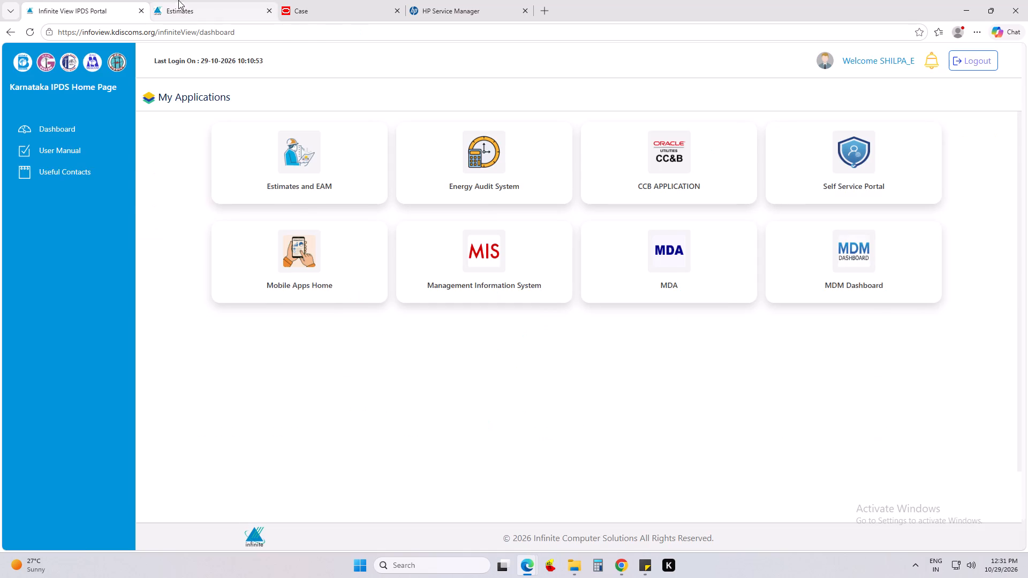
click(178, 0)
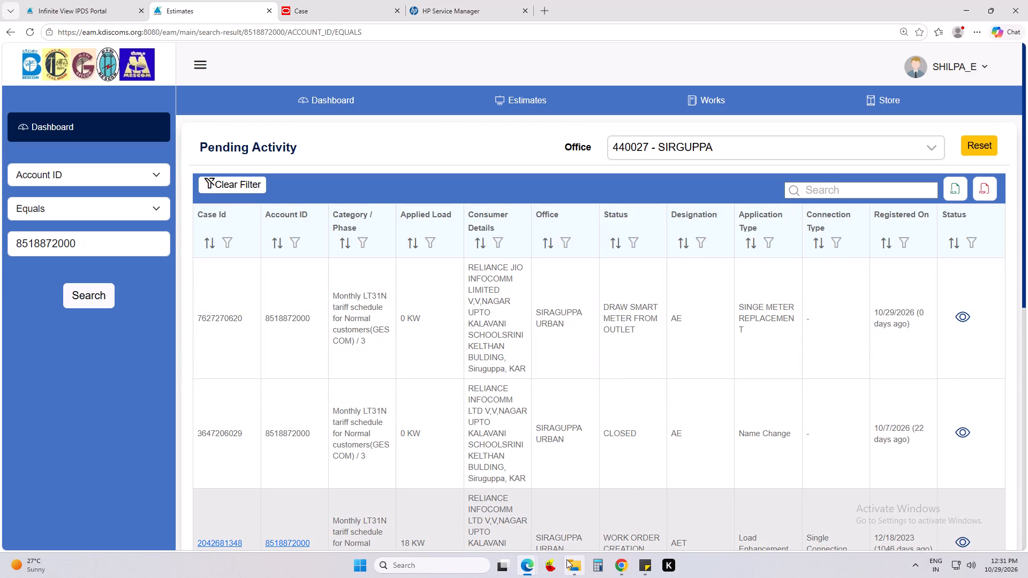
Switch to File Explorer and look through the Screenshots and Downloads folders.
click(552, 516)
click(238, 209)
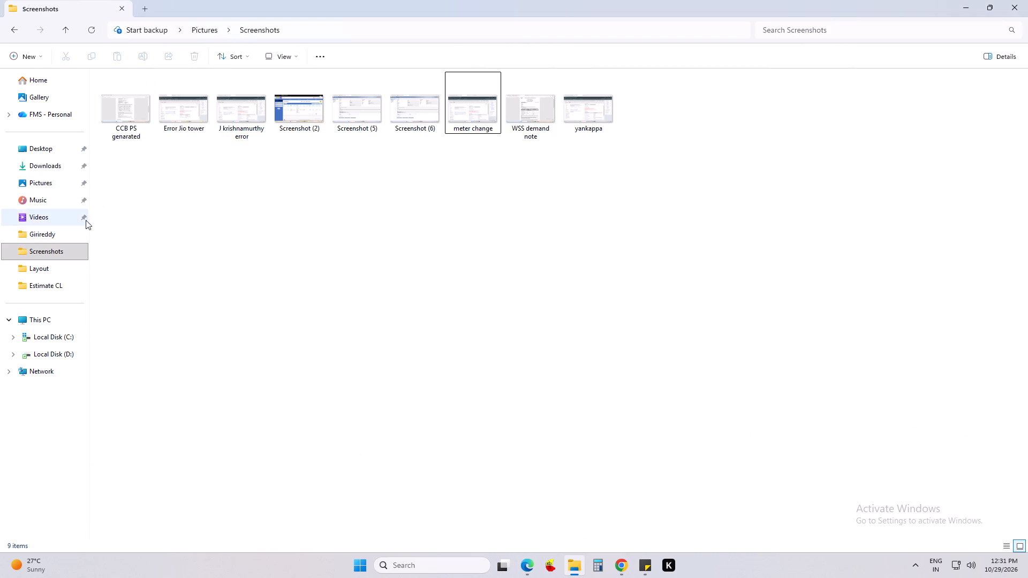
click(76, 252)
click(59, 162)
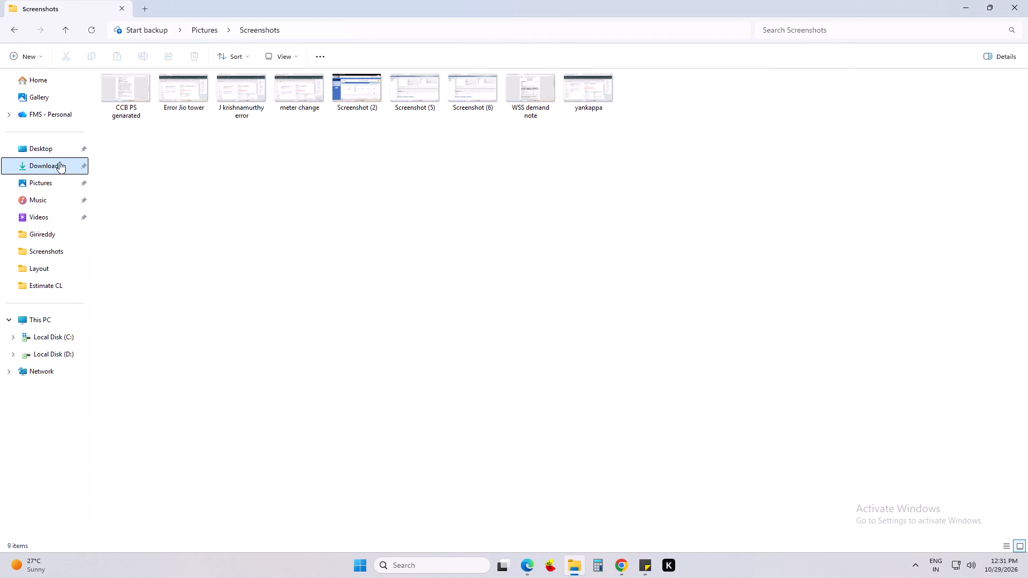
scroll(534, 367, down, 2)
scroll(534, 367, up, 3)
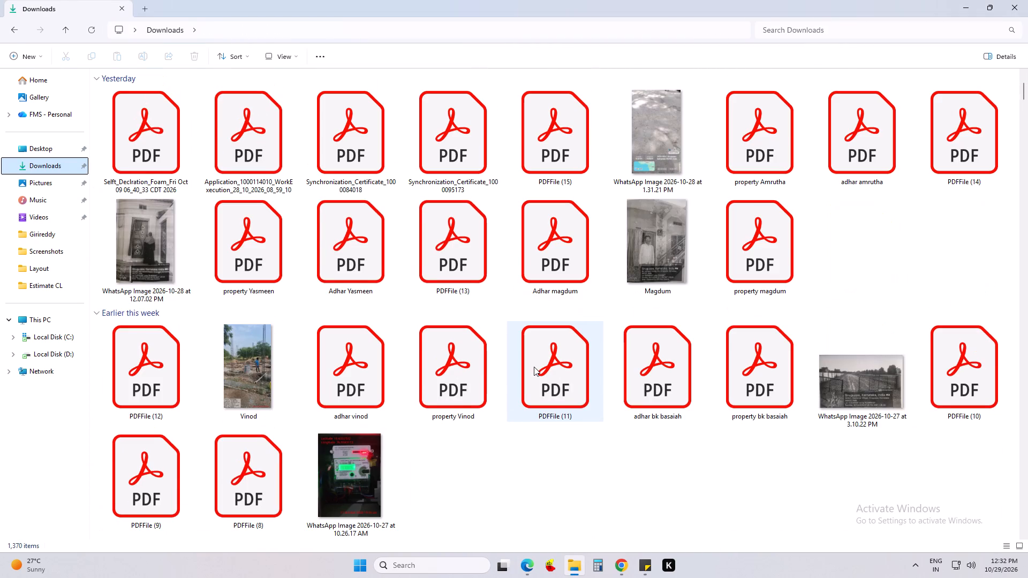
scroll(534, 367, up, 4)
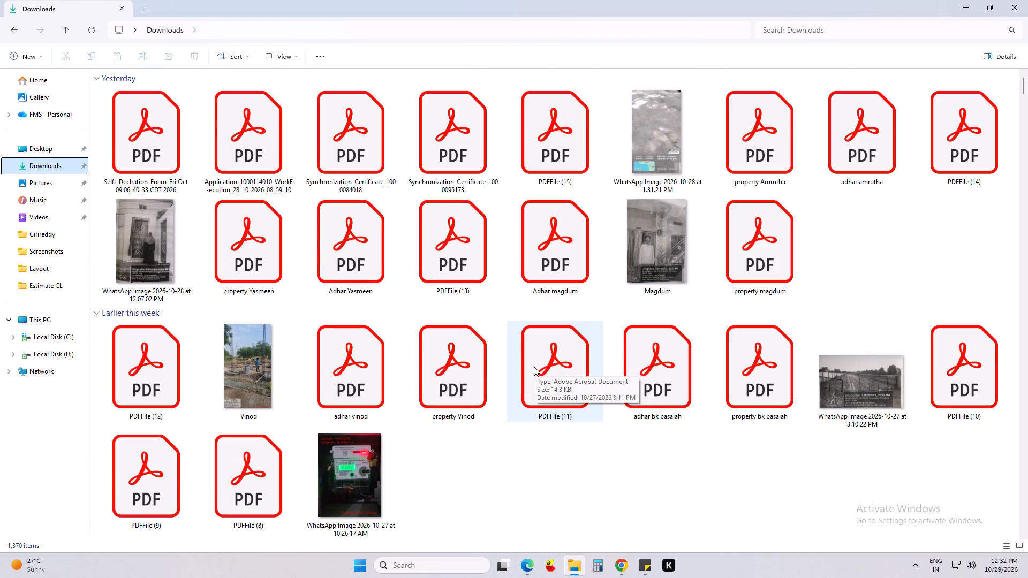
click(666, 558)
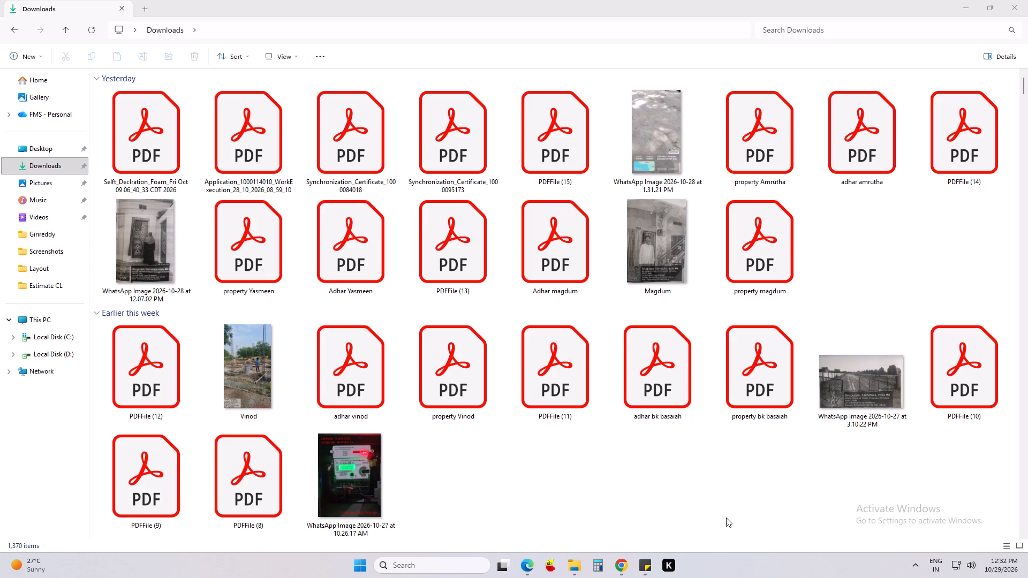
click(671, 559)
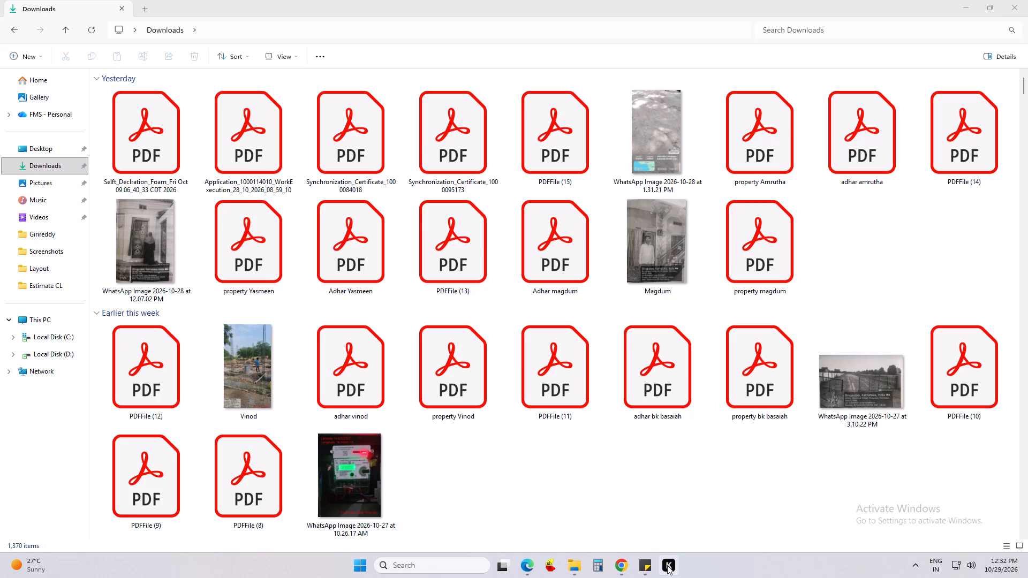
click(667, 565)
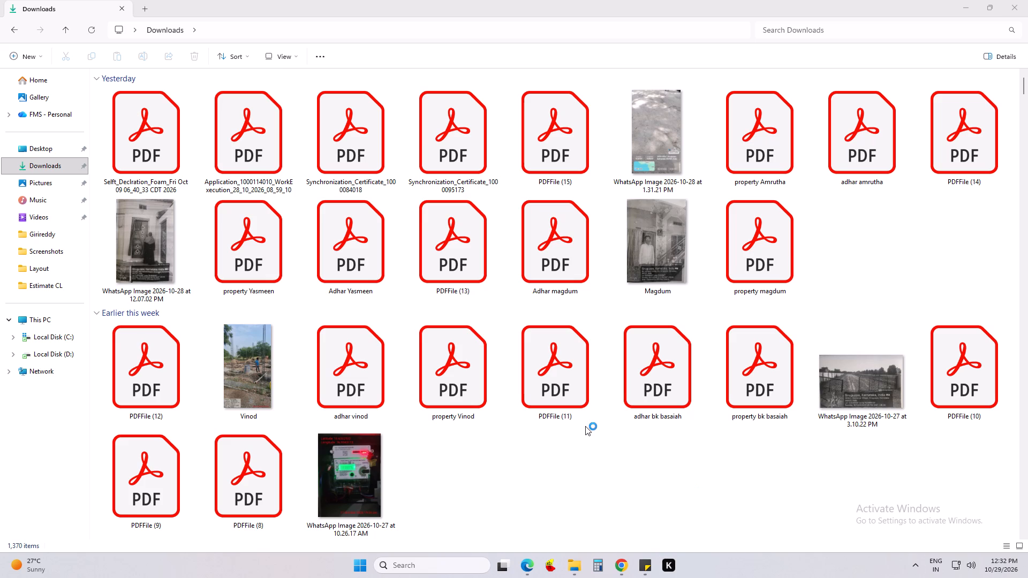
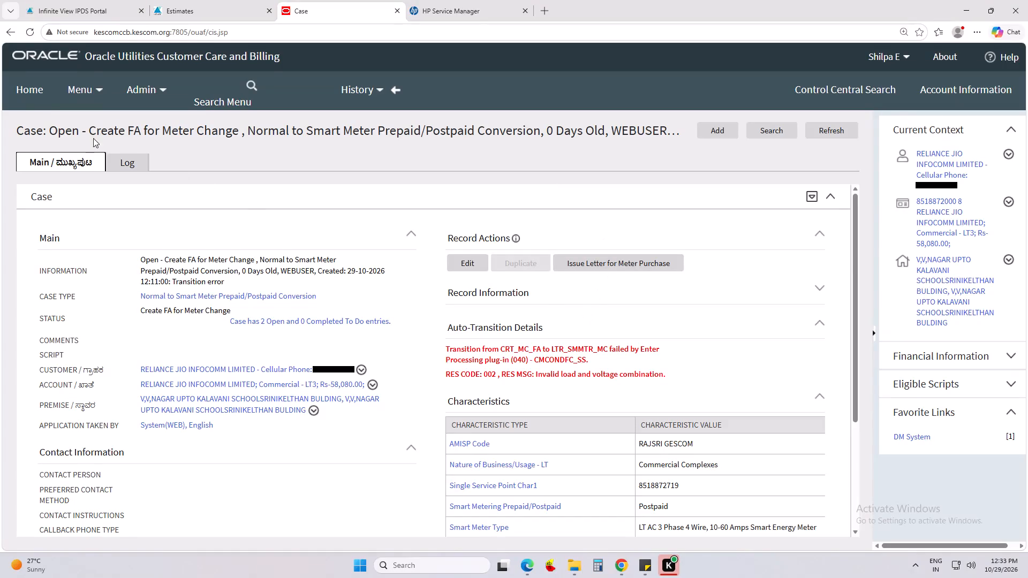
Leave the meter conversion case and return to the Oracle Utilities Customer Care and Billing home page.
click(20, 91)
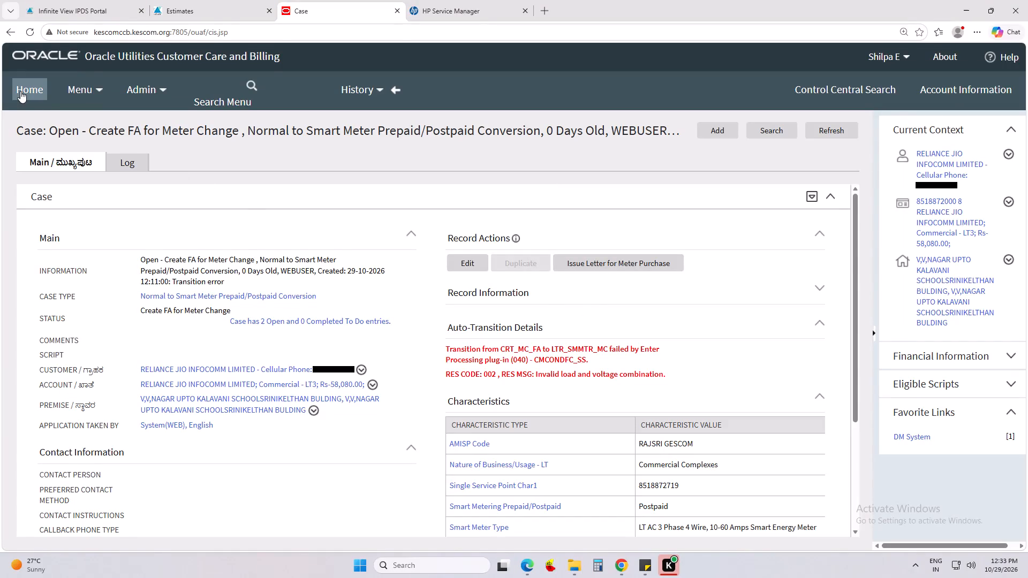